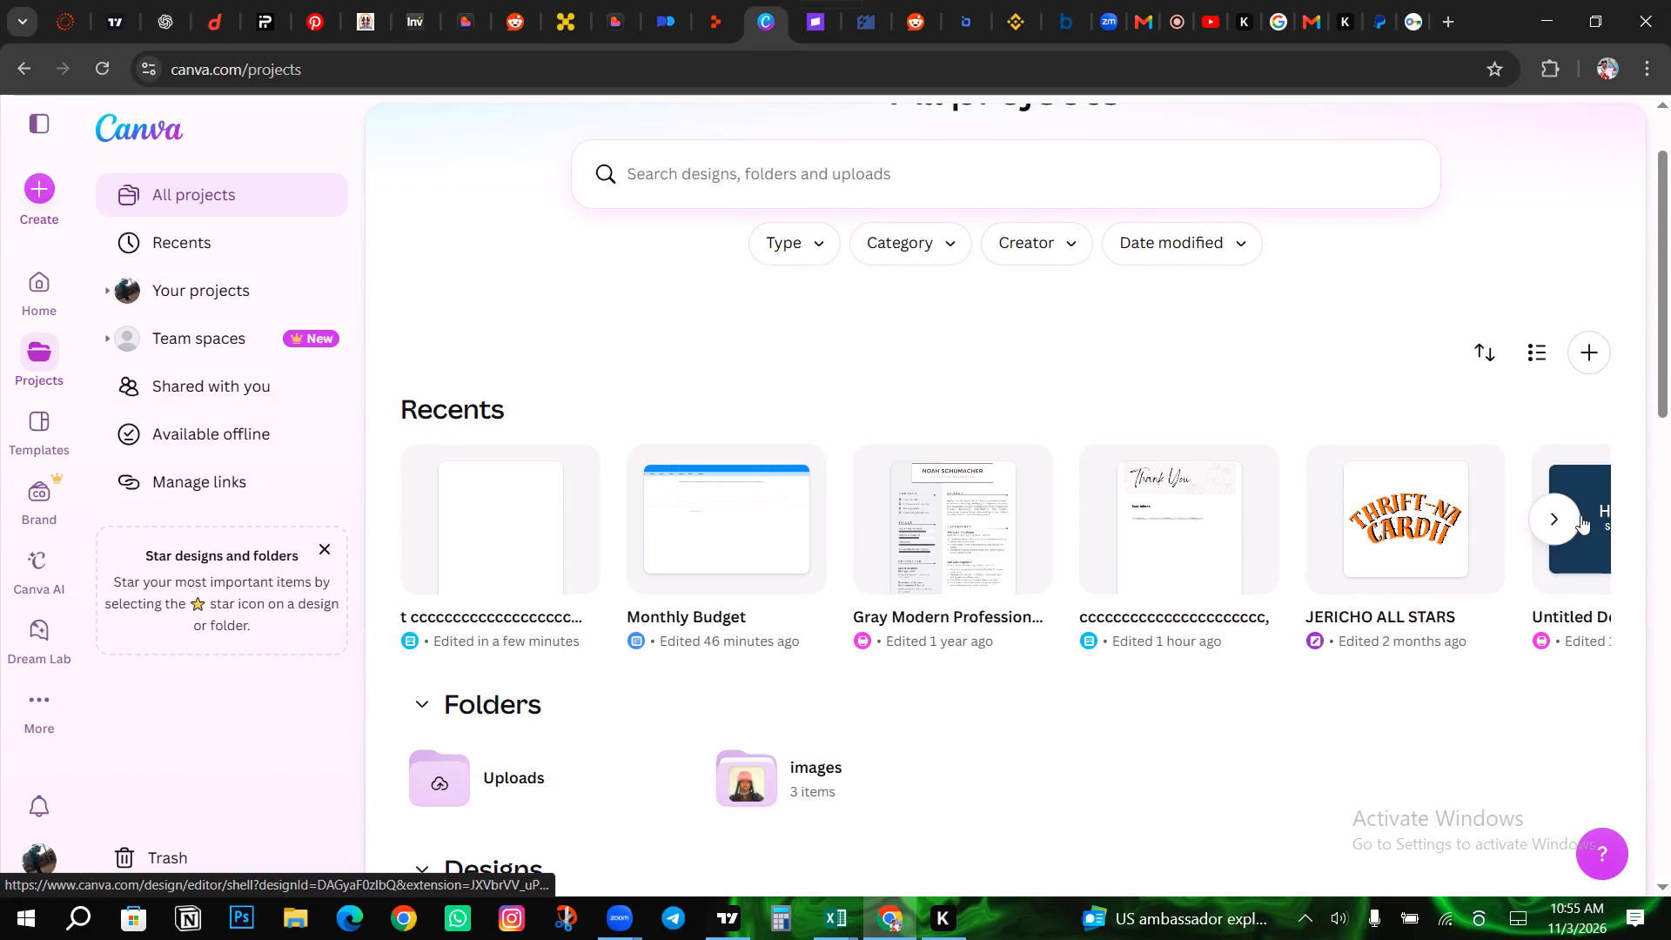
Browse the recent projects and open the JERICHO ALL STARS design for editing.
{"action": "left_click", "coordinate": [1554, 537]}
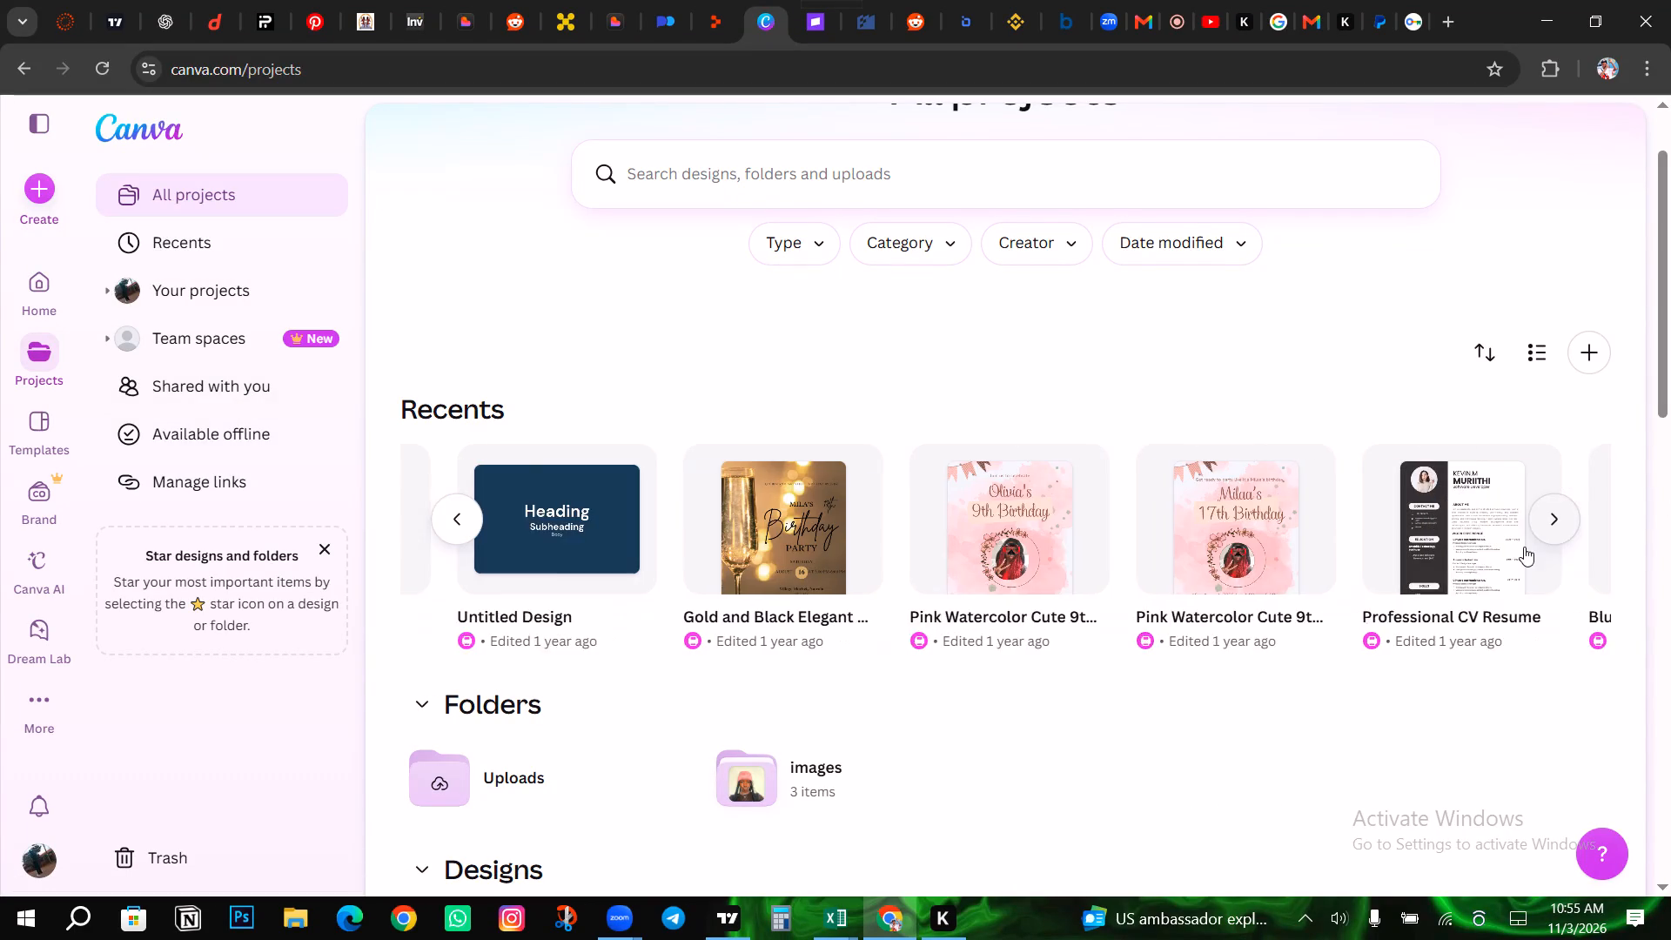
{"action": "left_click", "coordinate": [478, 532]}
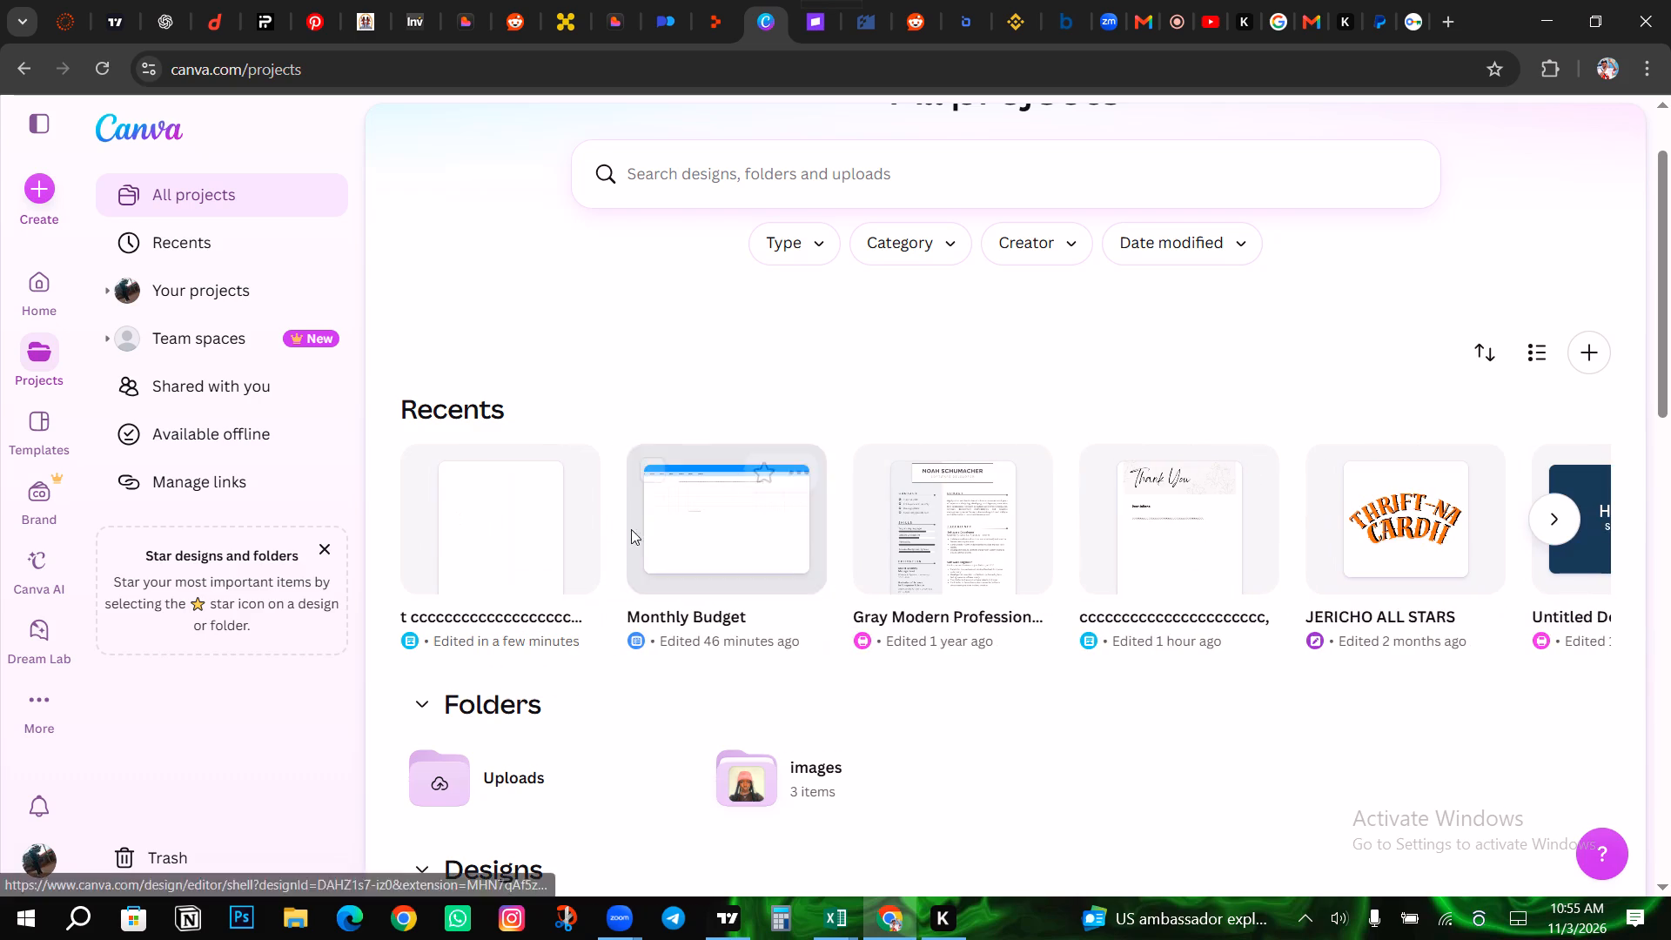
{"action": "left_click", "coordinate": [1453, 547]}
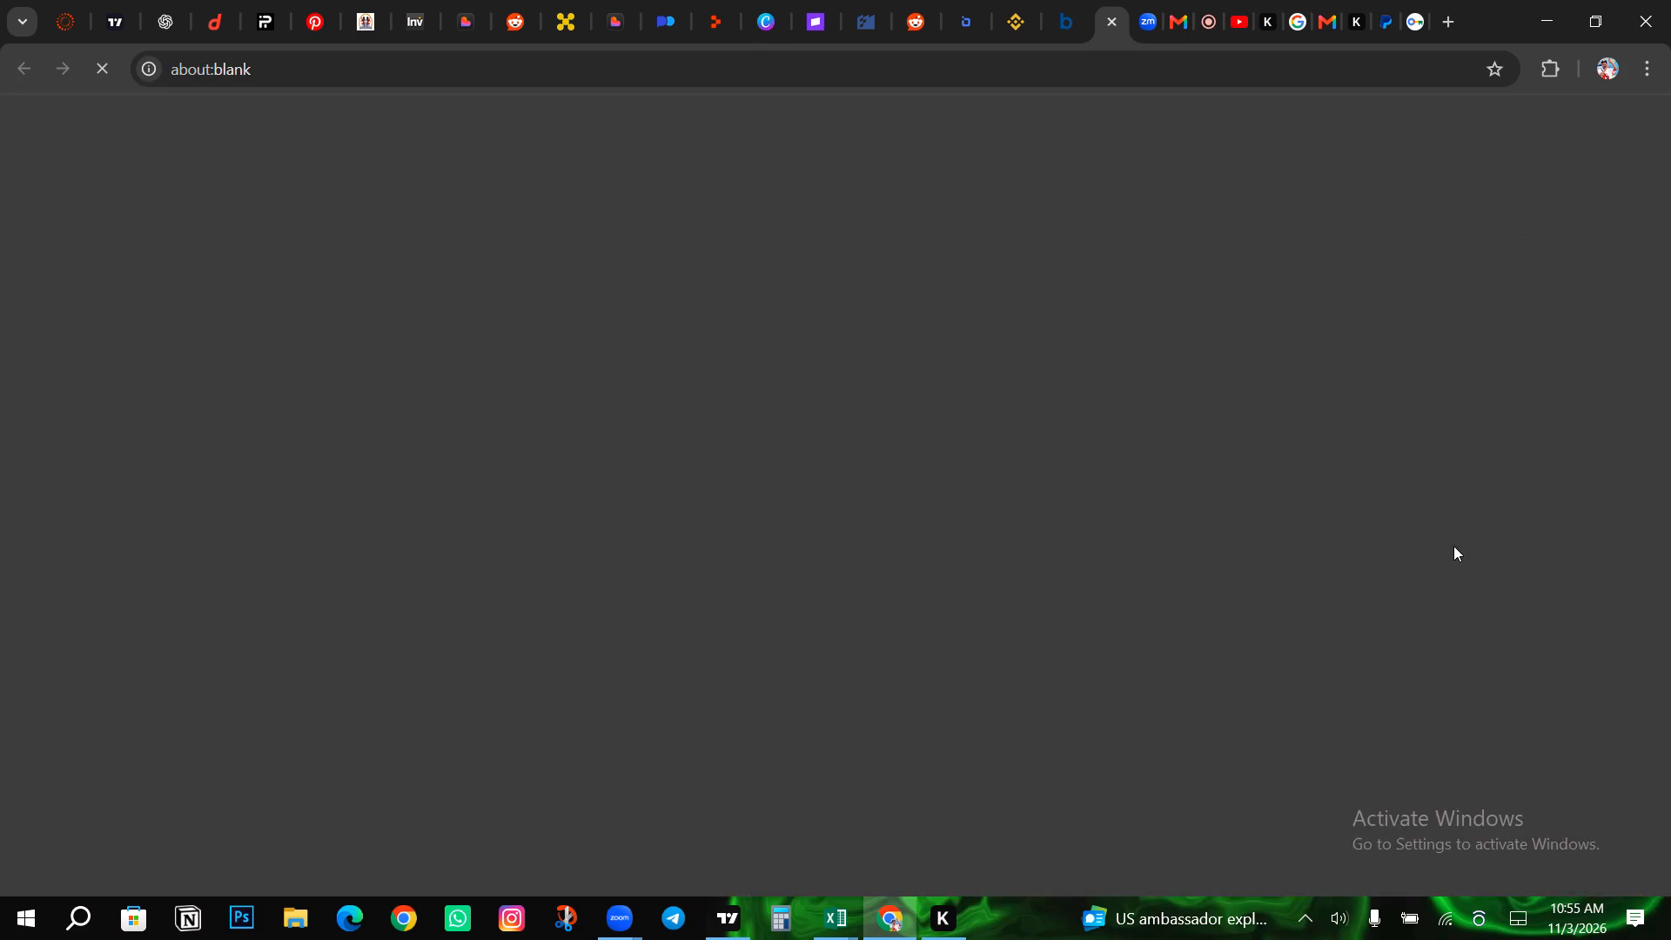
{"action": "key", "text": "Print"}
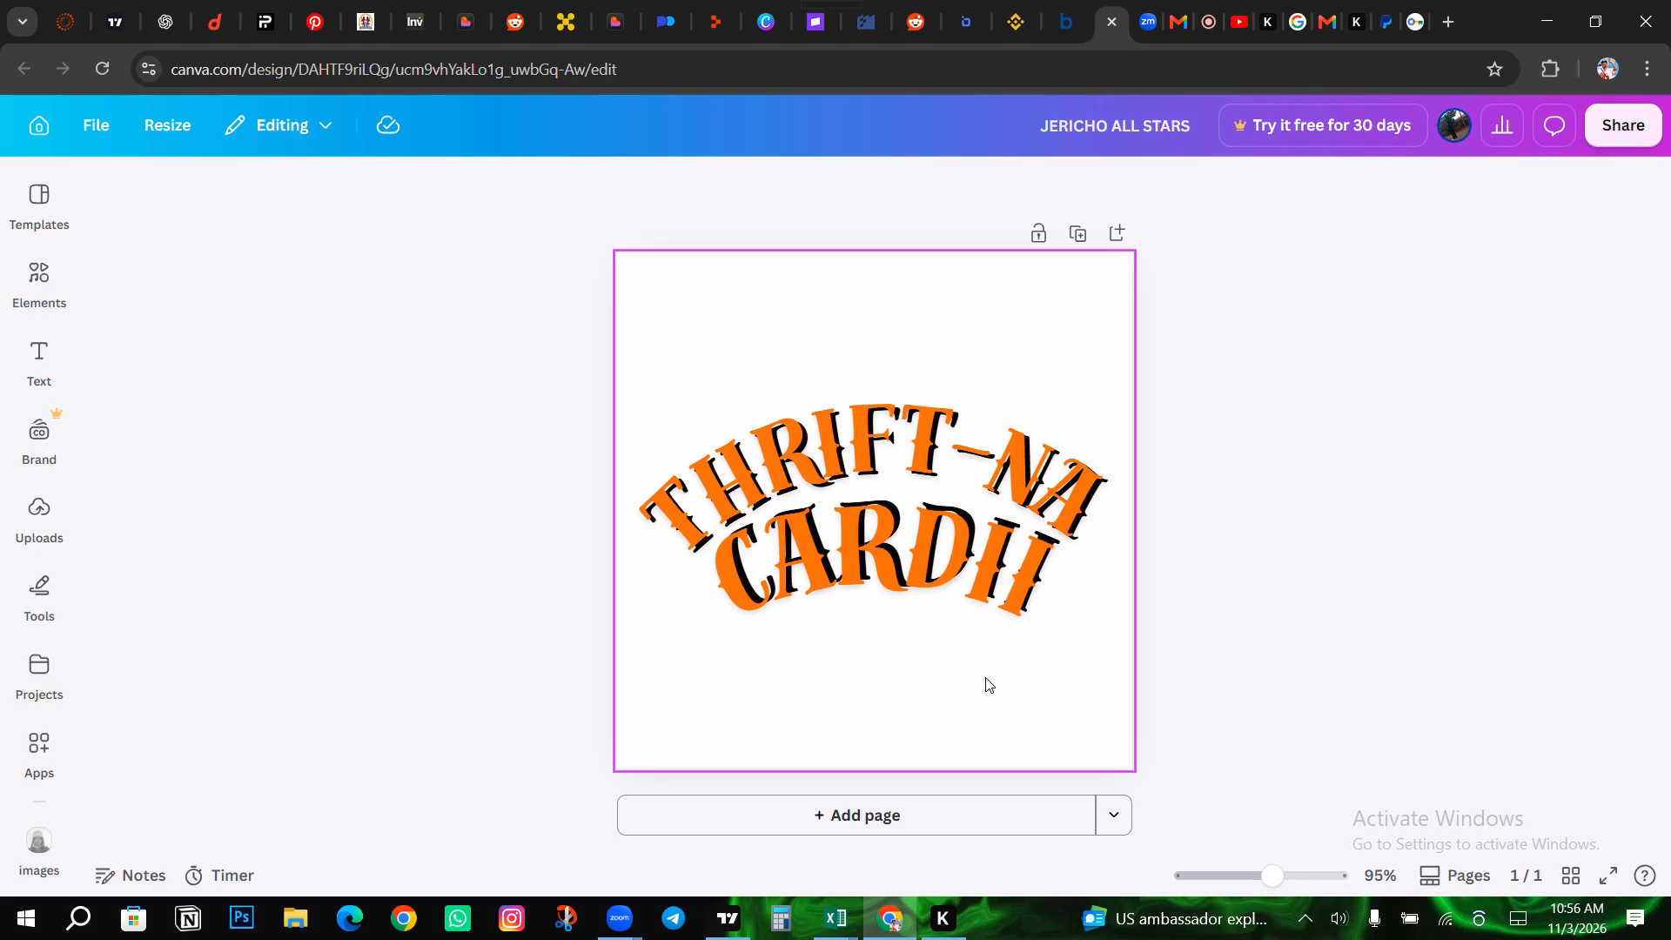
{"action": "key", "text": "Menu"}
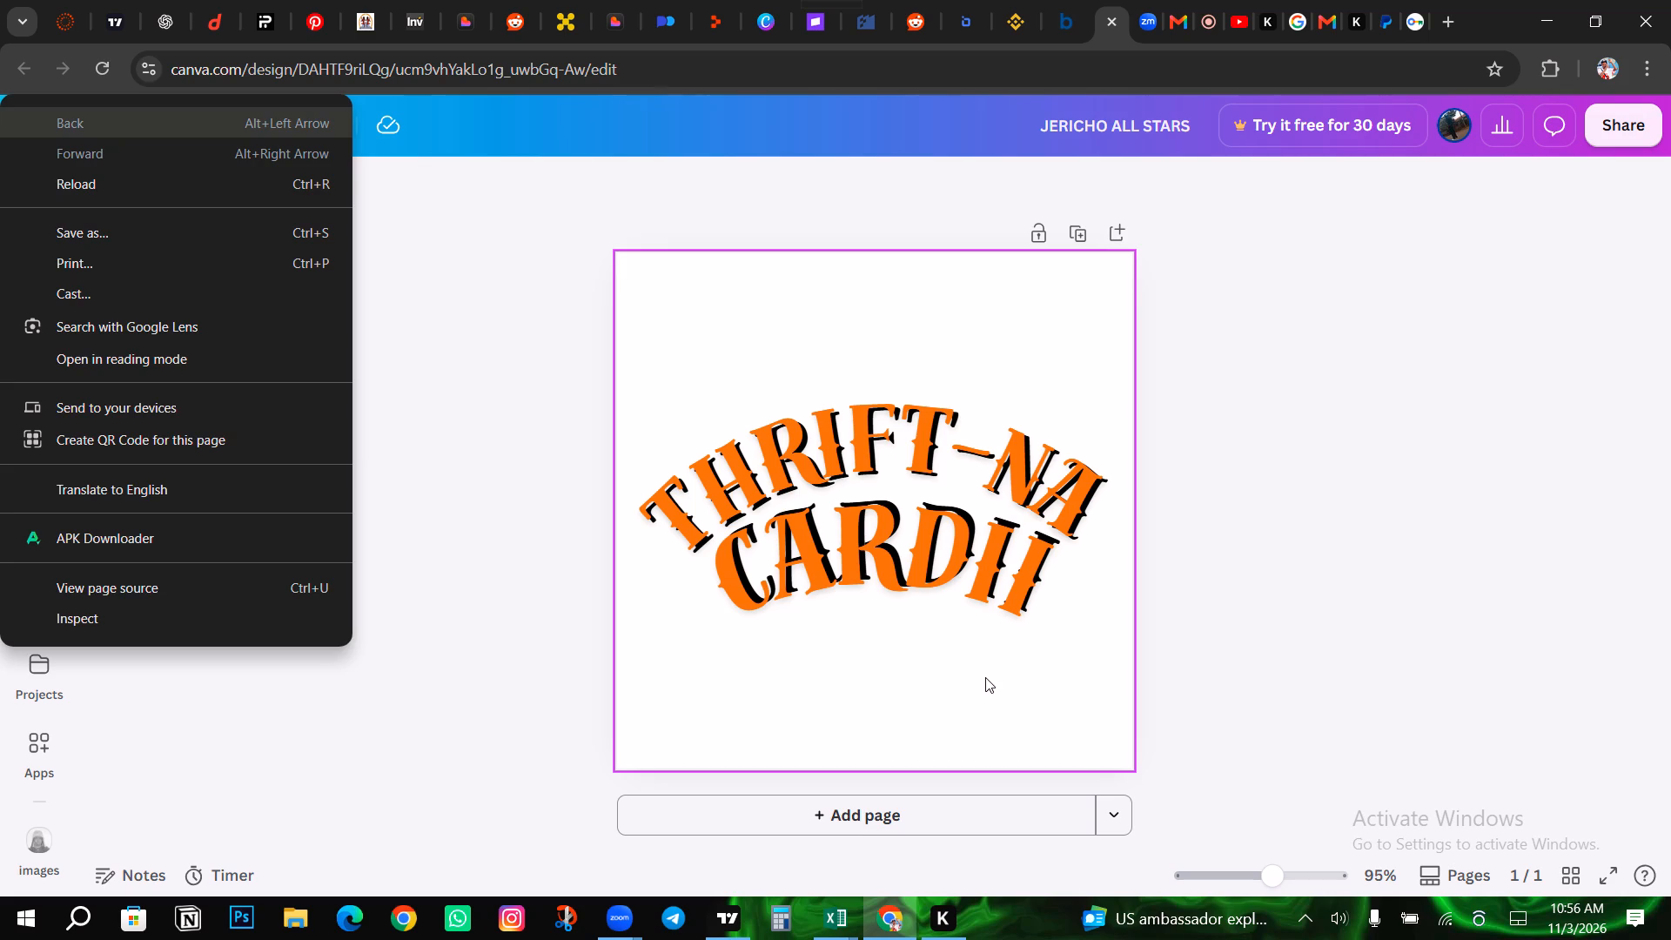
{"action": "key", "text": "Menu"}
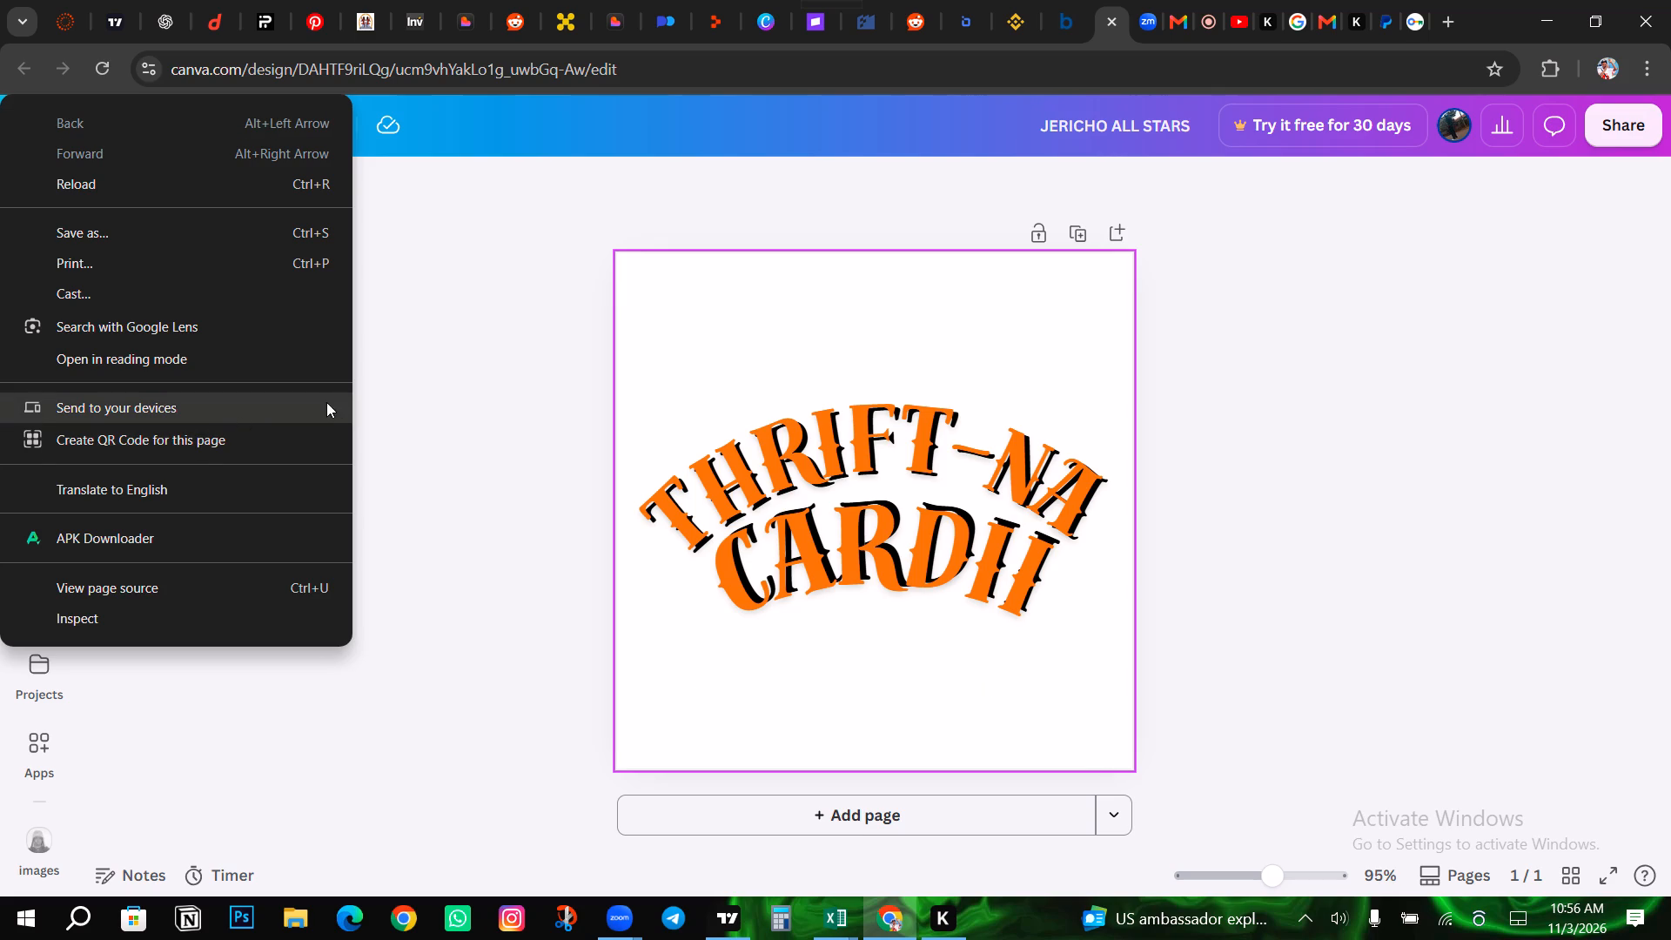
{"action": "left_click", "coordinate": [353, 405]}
Move the orange THRIFT-NA text straight up so it sits above its black copy.
{"action": "left_click_drag", "start_coordinate": [829, 458], "coordinate": [829, 441]}
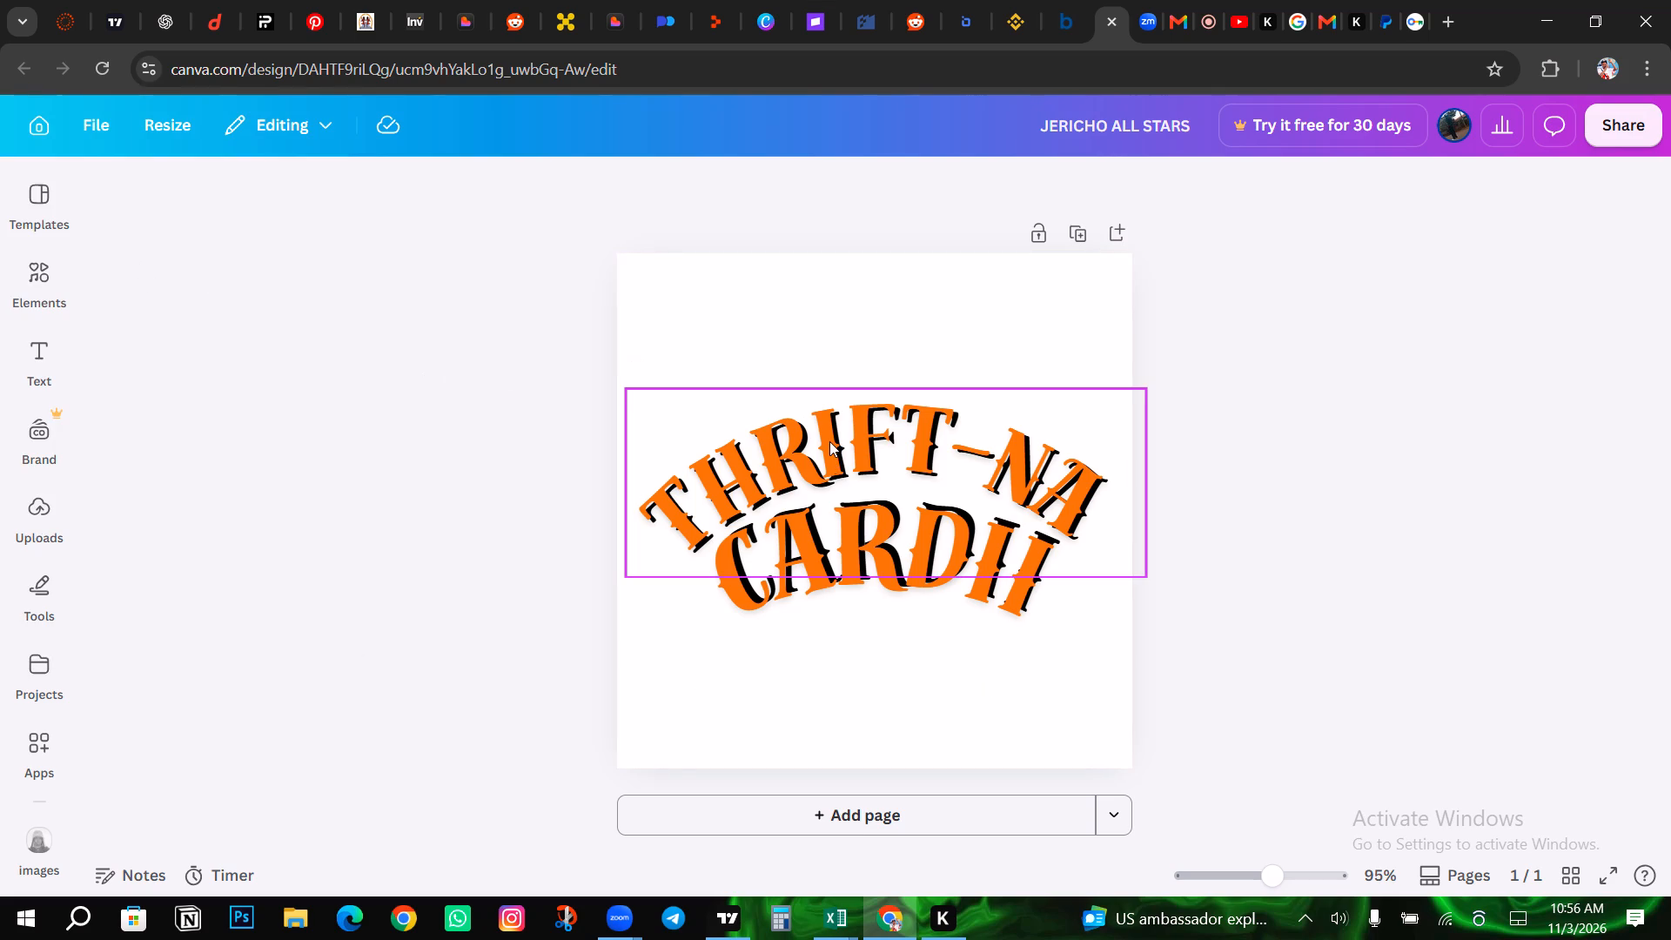
{"action": "left_click_drag", "start_coordinate": [829, 441], "coordinate": [831, 360]}
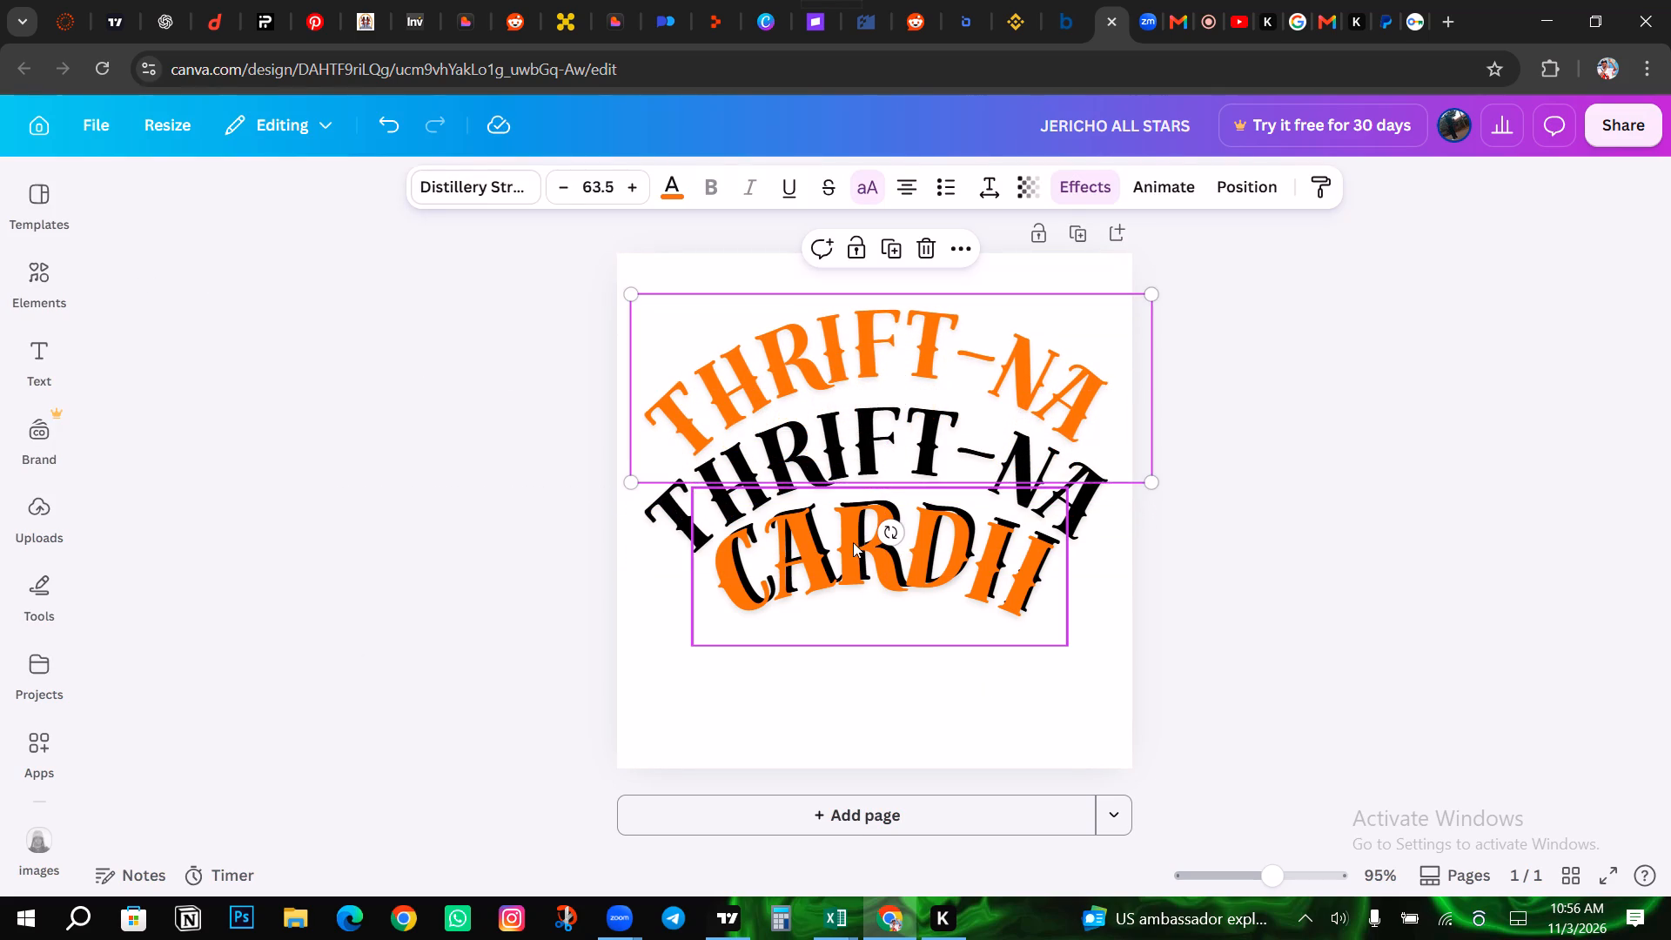
Move the orange CARDII text down so it sits just below its black copy, leaving nothing selected.
{"action": "left_click_drag", "start_coordinate": [866, 570], "coordinate": [873, 647]}
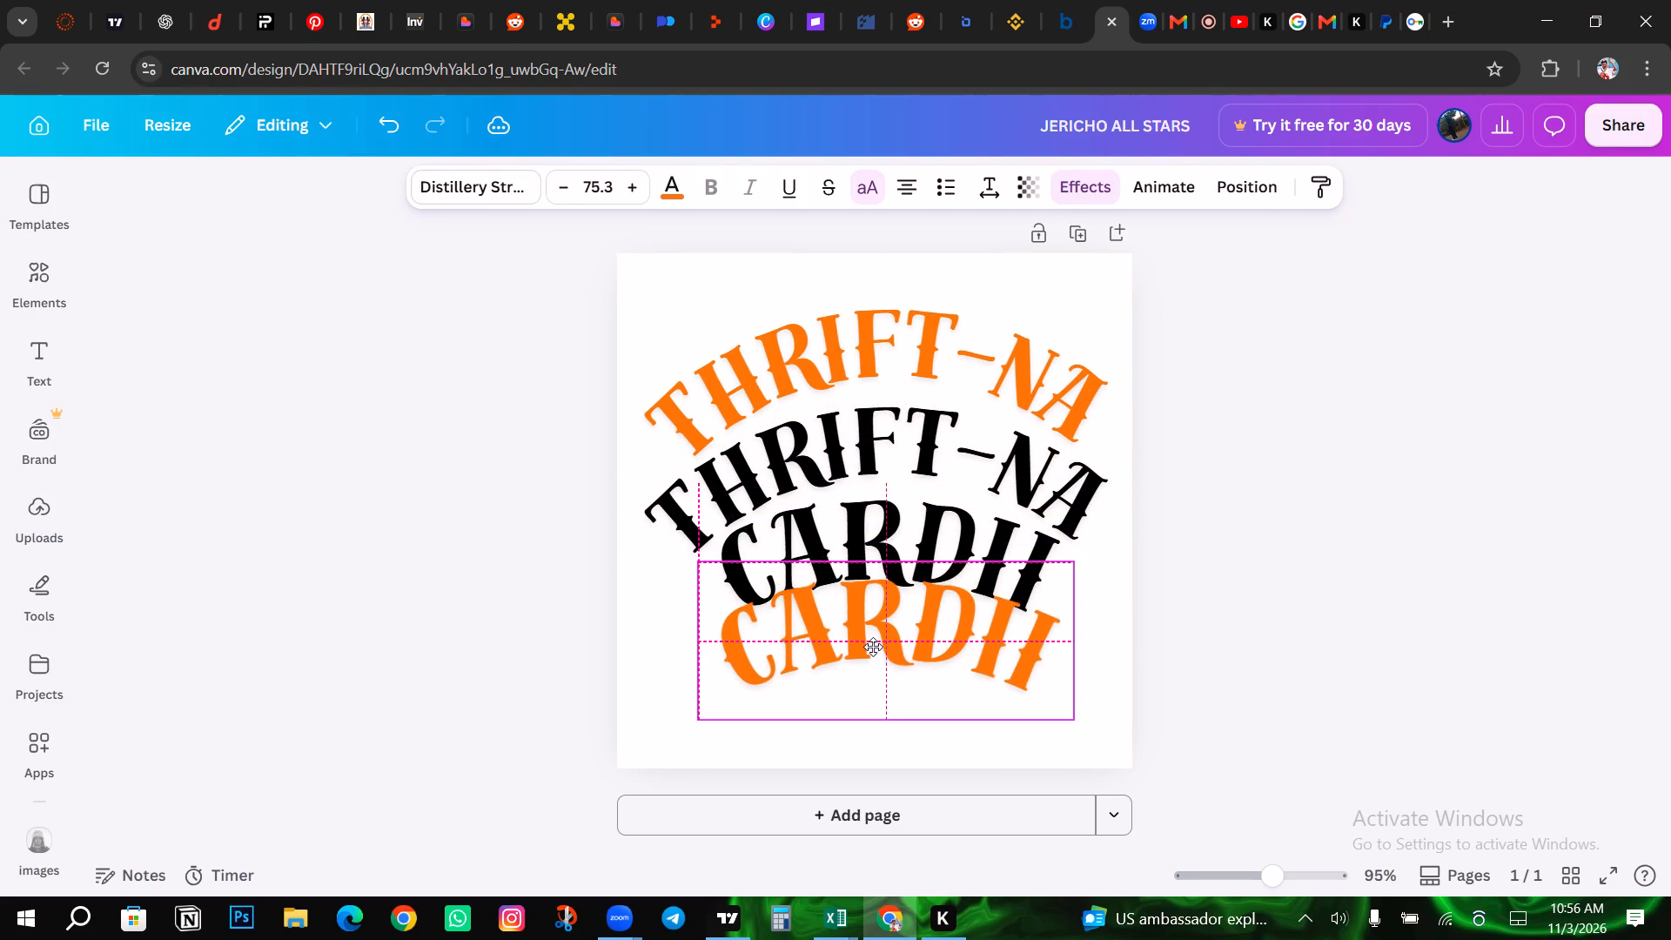
{"action": "left_click_drag", "start_coordinate": [873, 647], "coordinate": [876, 652]}
{"action": "left_click", "coordinate": [1087, 498]}
{"action": "left_click", "coordinate": [1098, 549]}
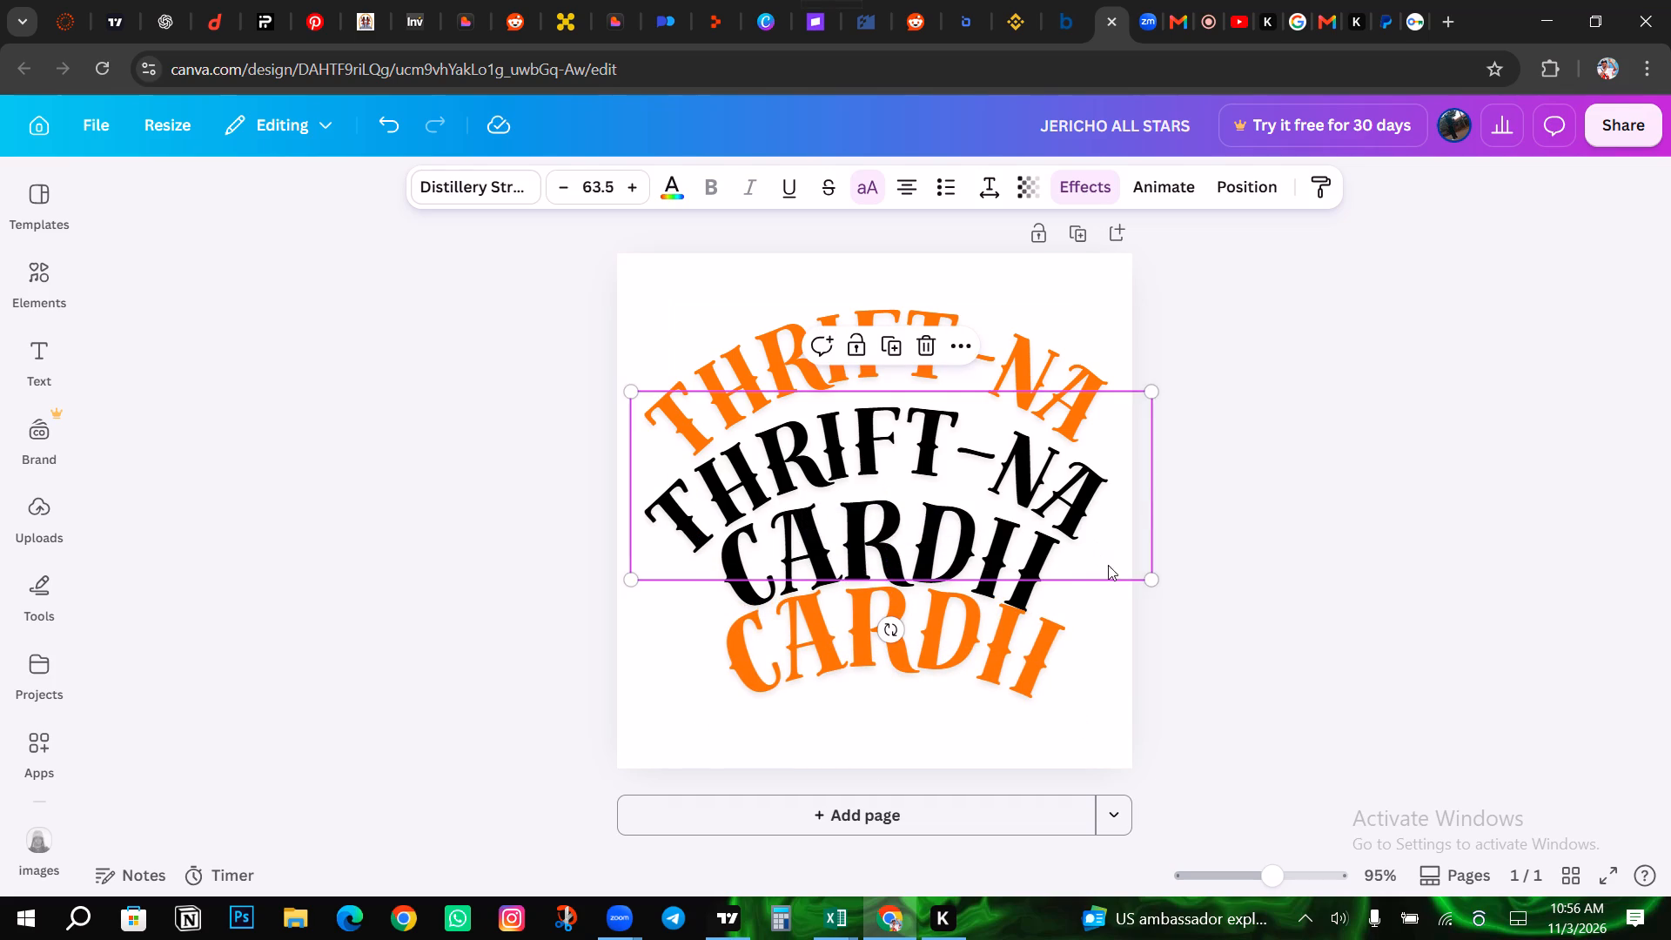
{"action": "left_click", "coordinate": [1133, 606]}
{"action": "left_click", "coordinate": [1157, 628]}
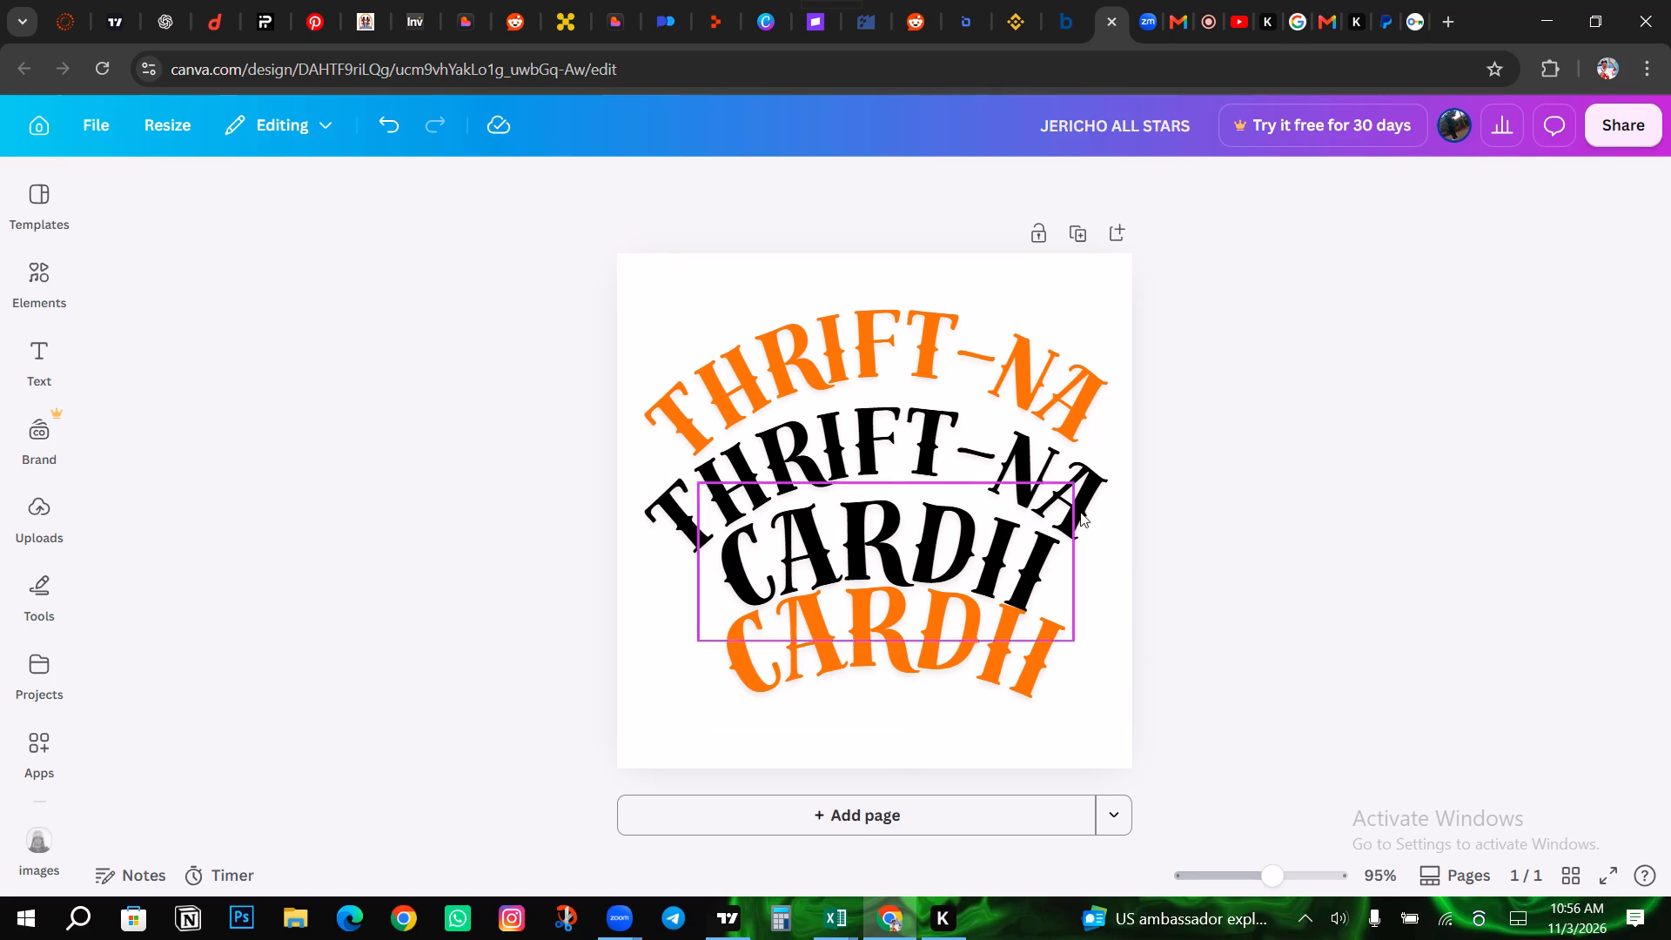
Open the logo templates to browse them alongside the design.
{"action": "left_click", "coordinate": [67, 221]}
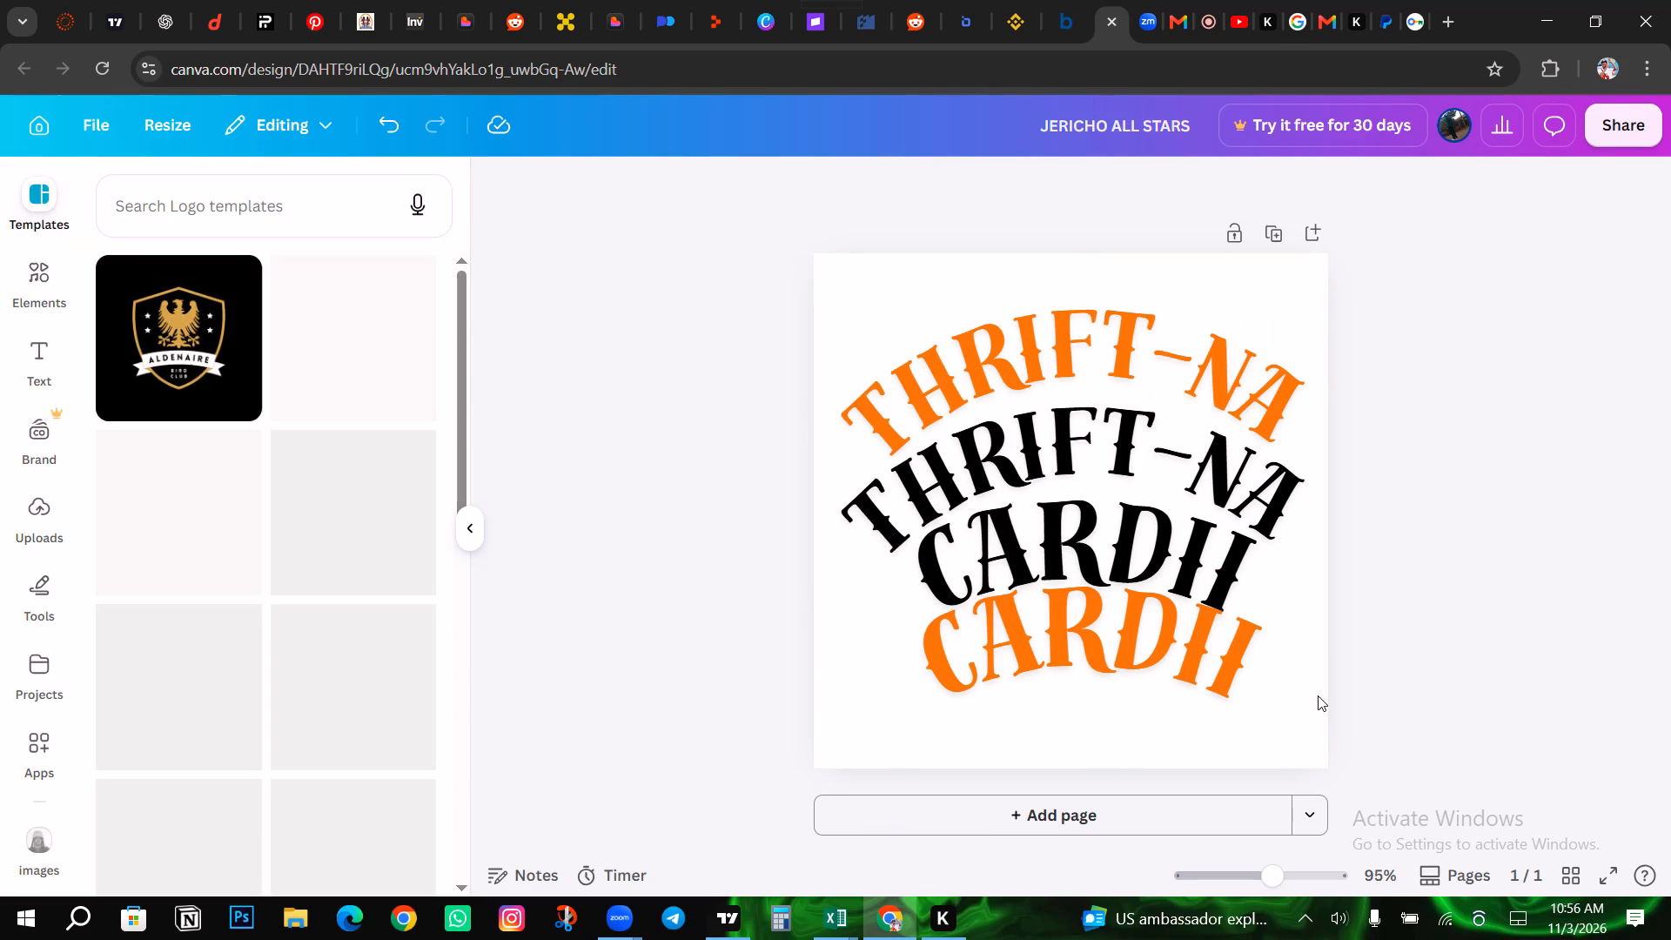
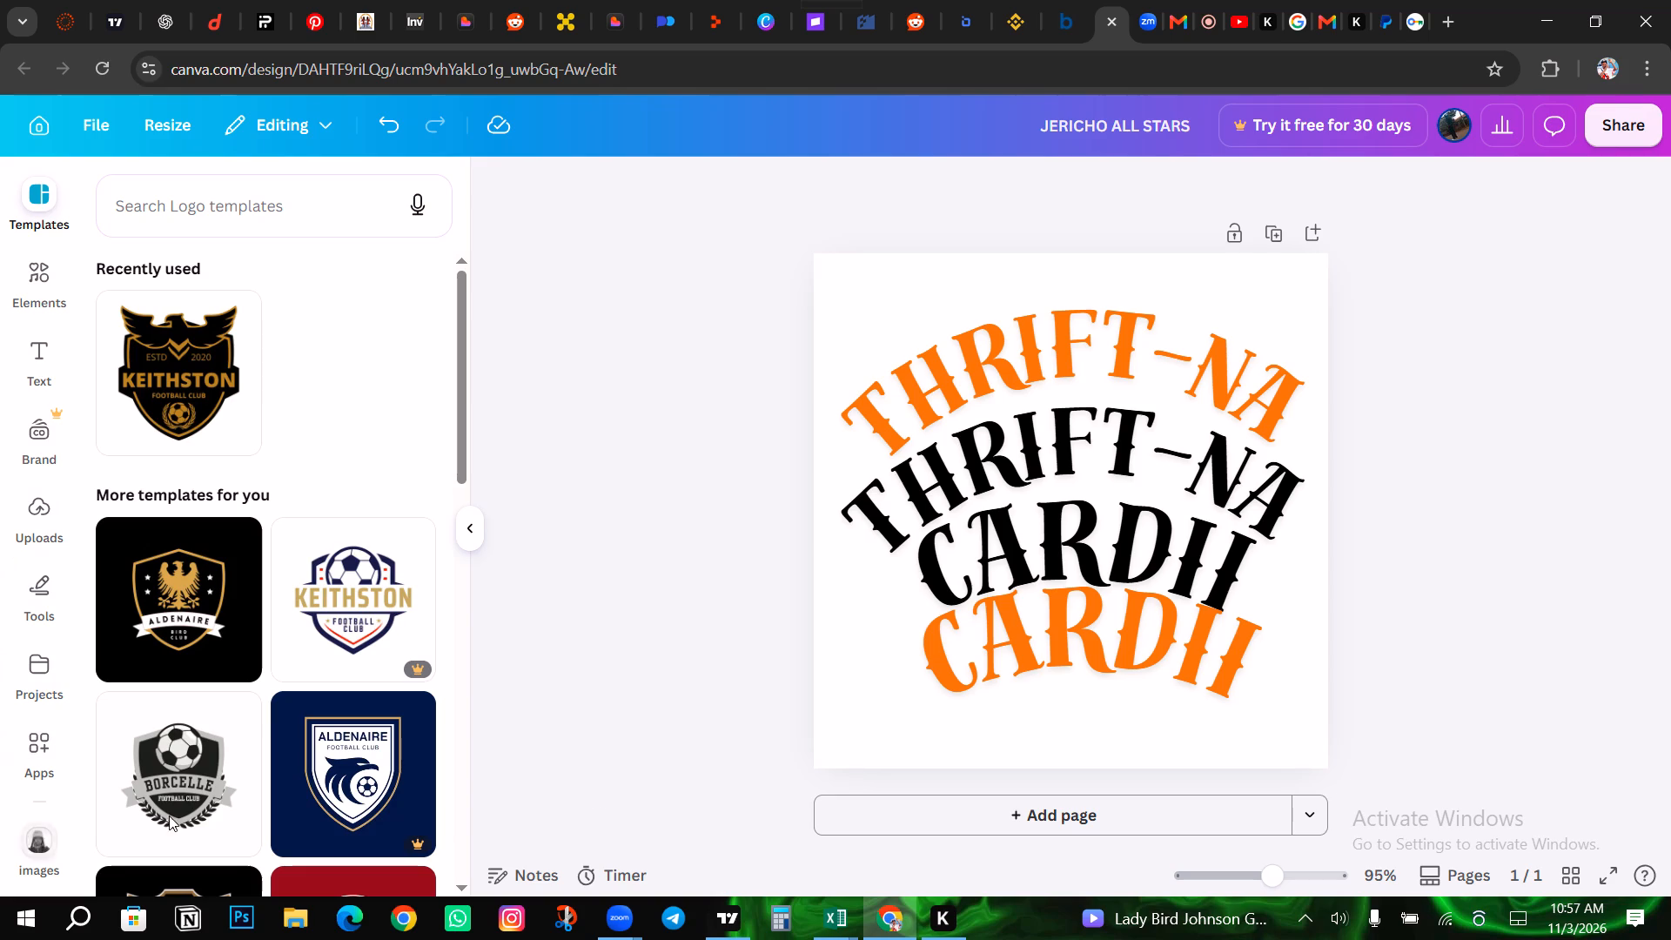
Select the orange THRIFT-NA text above its black copy.
{"action": "left_click", "coordinate": [1121, 339]}
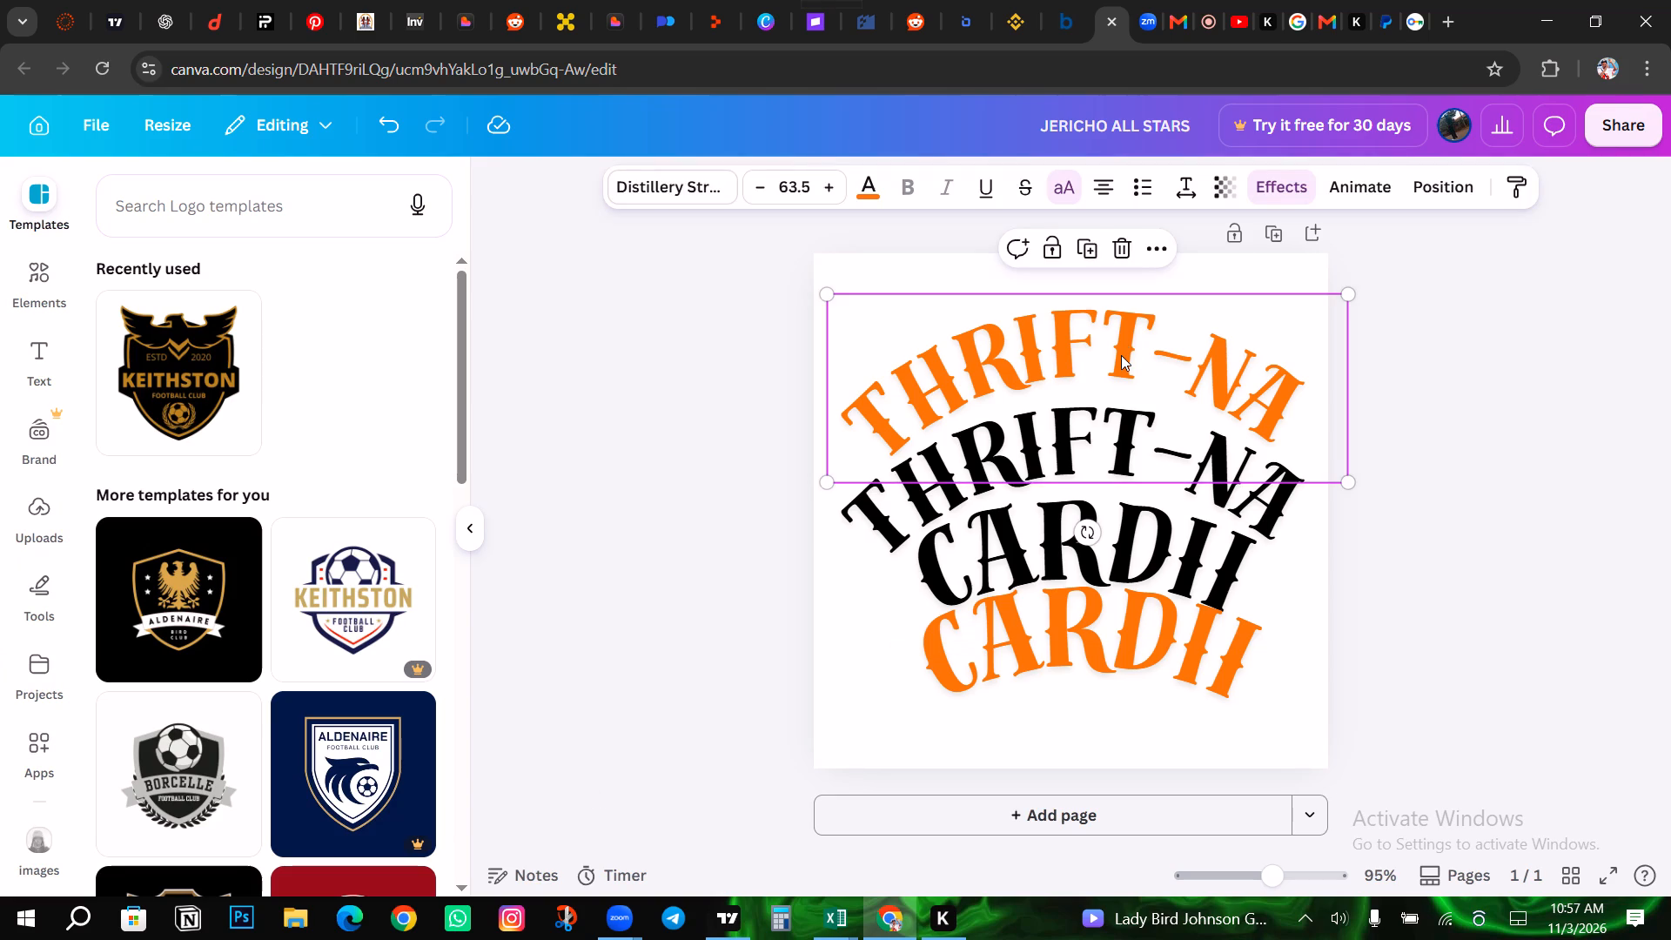
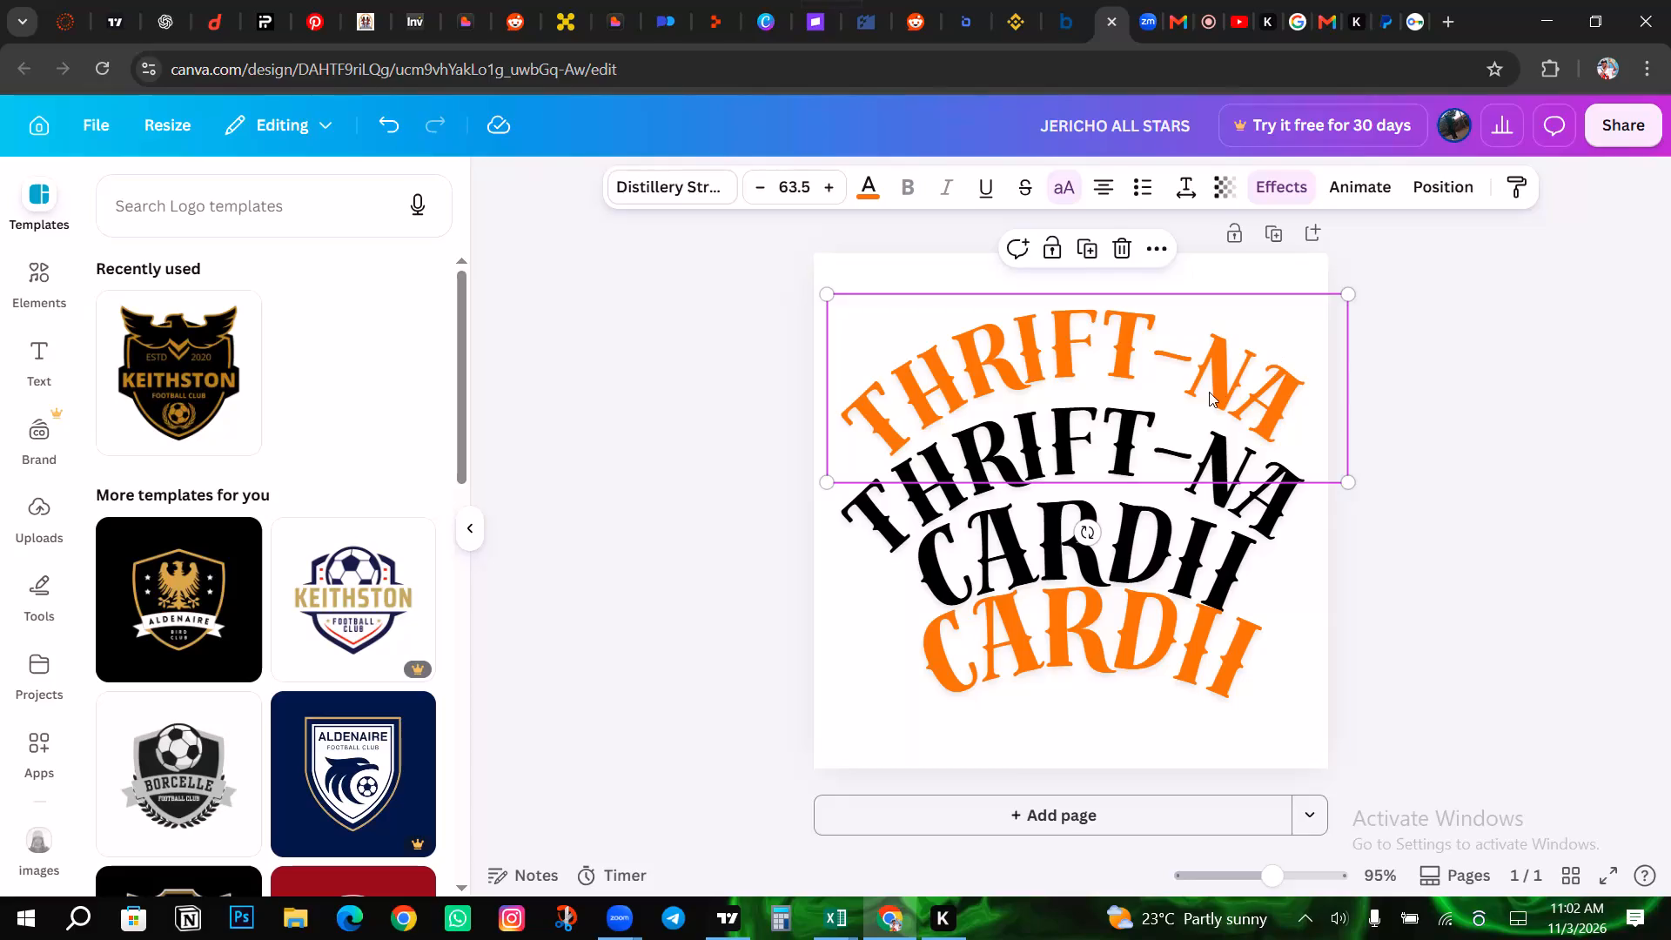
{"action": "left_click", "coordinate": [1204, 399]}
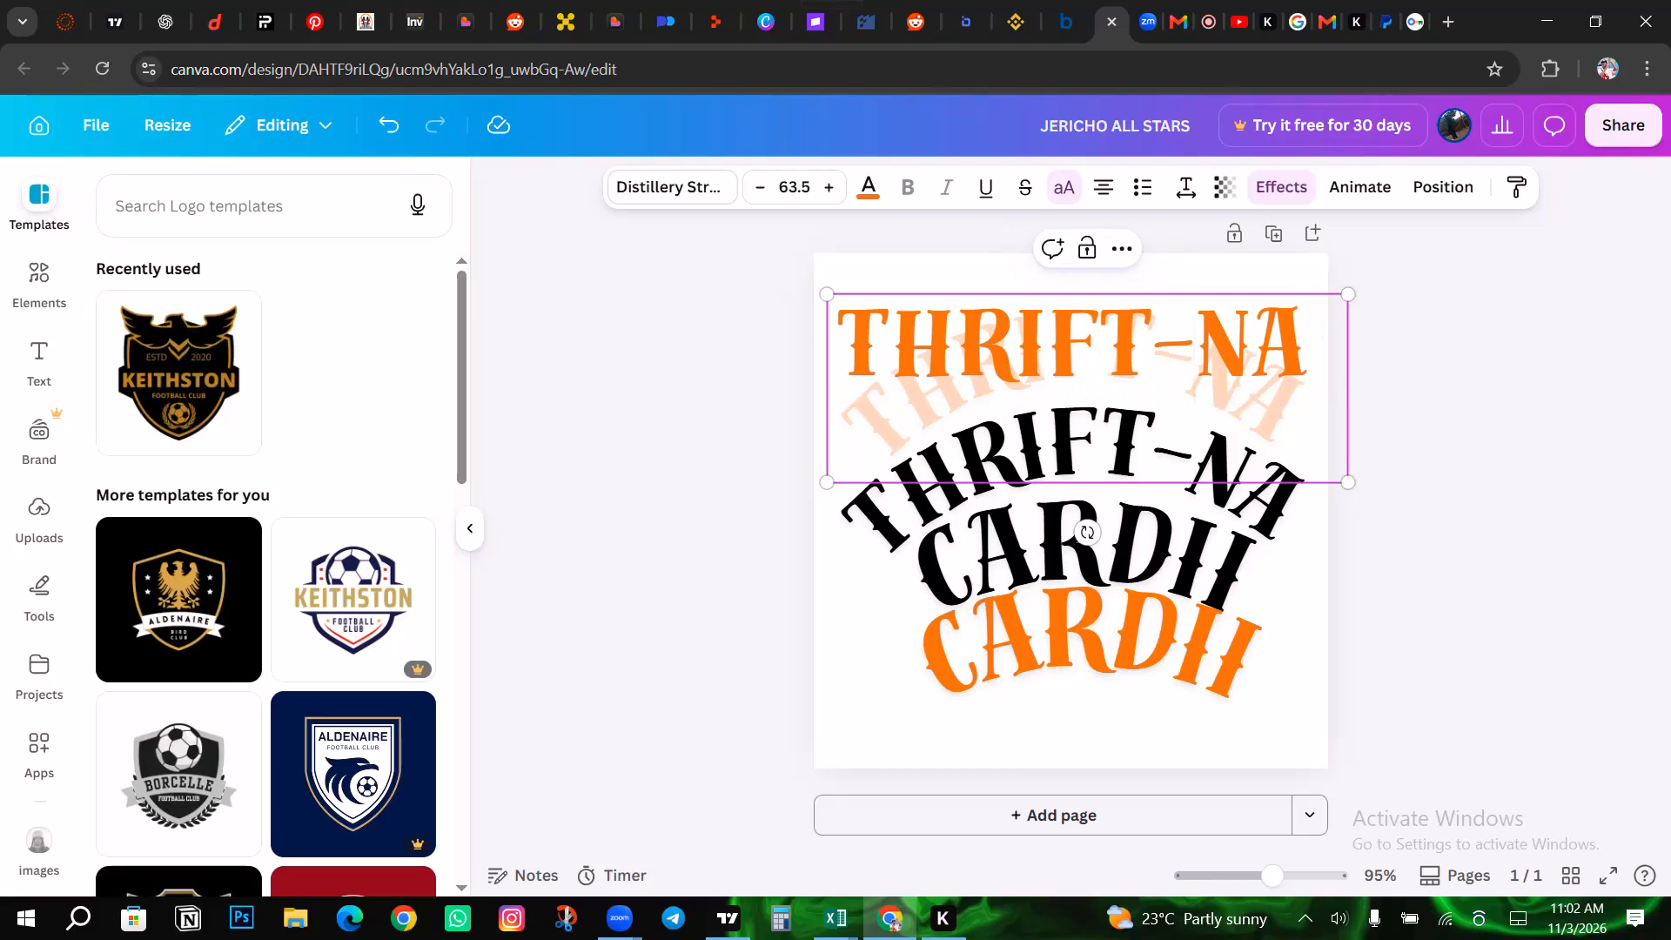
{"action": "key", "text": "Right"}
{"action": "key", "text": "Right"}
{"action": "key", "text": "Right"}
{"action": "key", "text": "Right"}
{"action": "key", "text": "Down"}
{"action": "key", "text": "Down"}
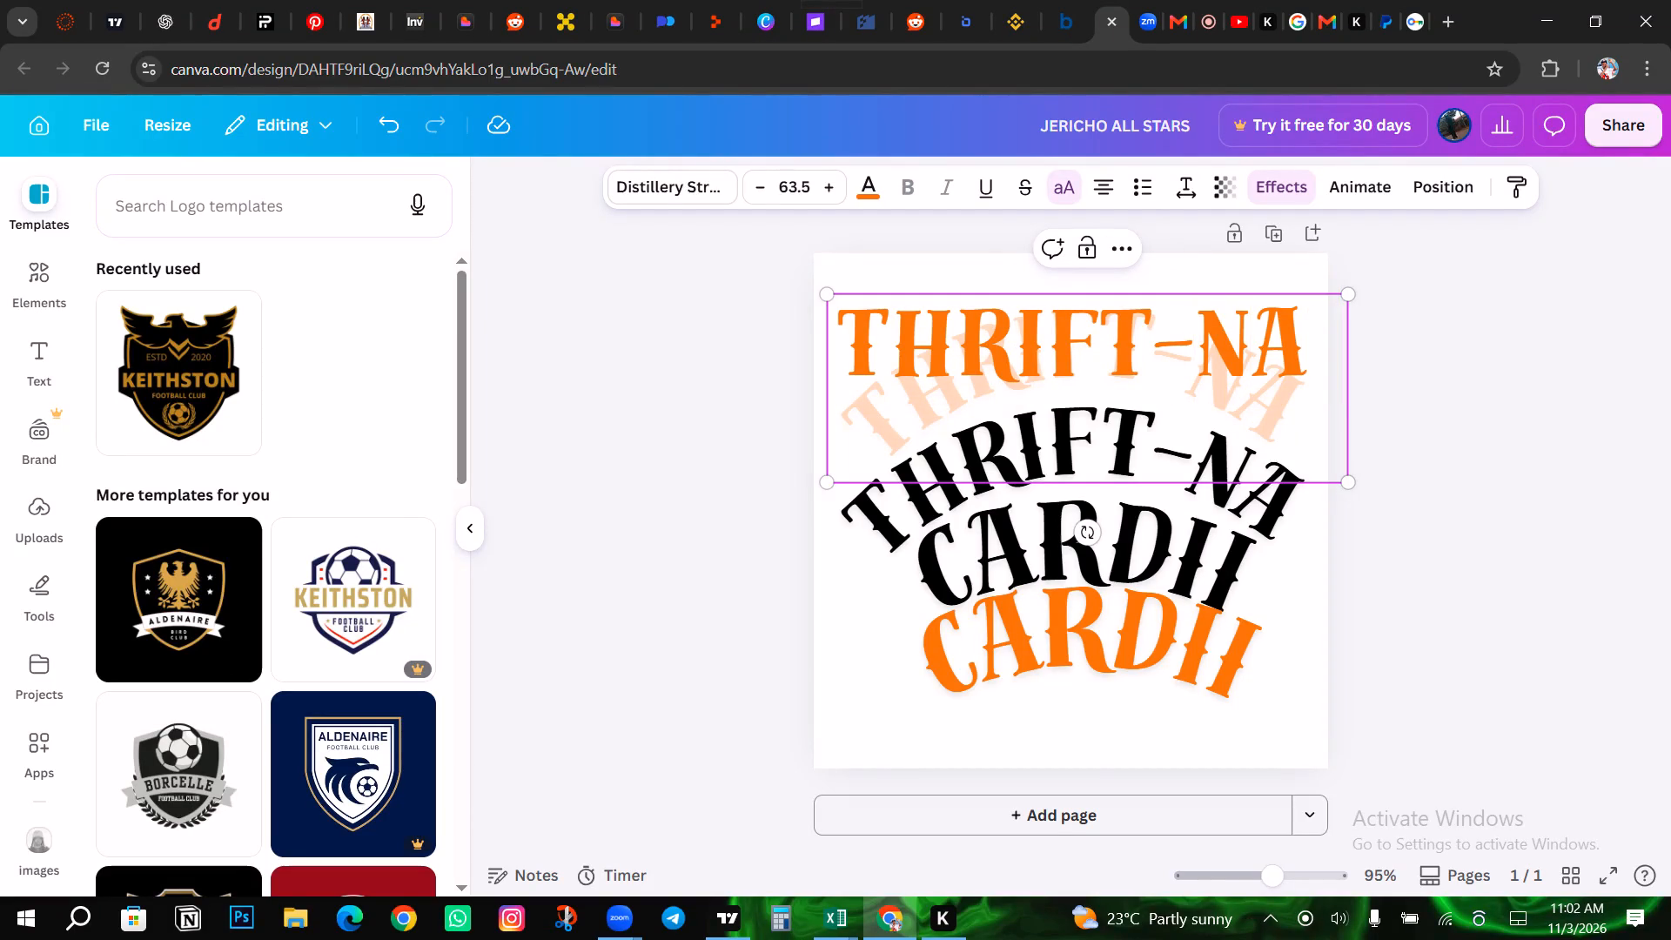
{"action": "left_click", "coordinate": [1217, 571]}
Select the orange THRIFT-NA text and nudge it slightly right and down toward its black copy.
{"action": "left_click", "coordinate": [1073, 396]}
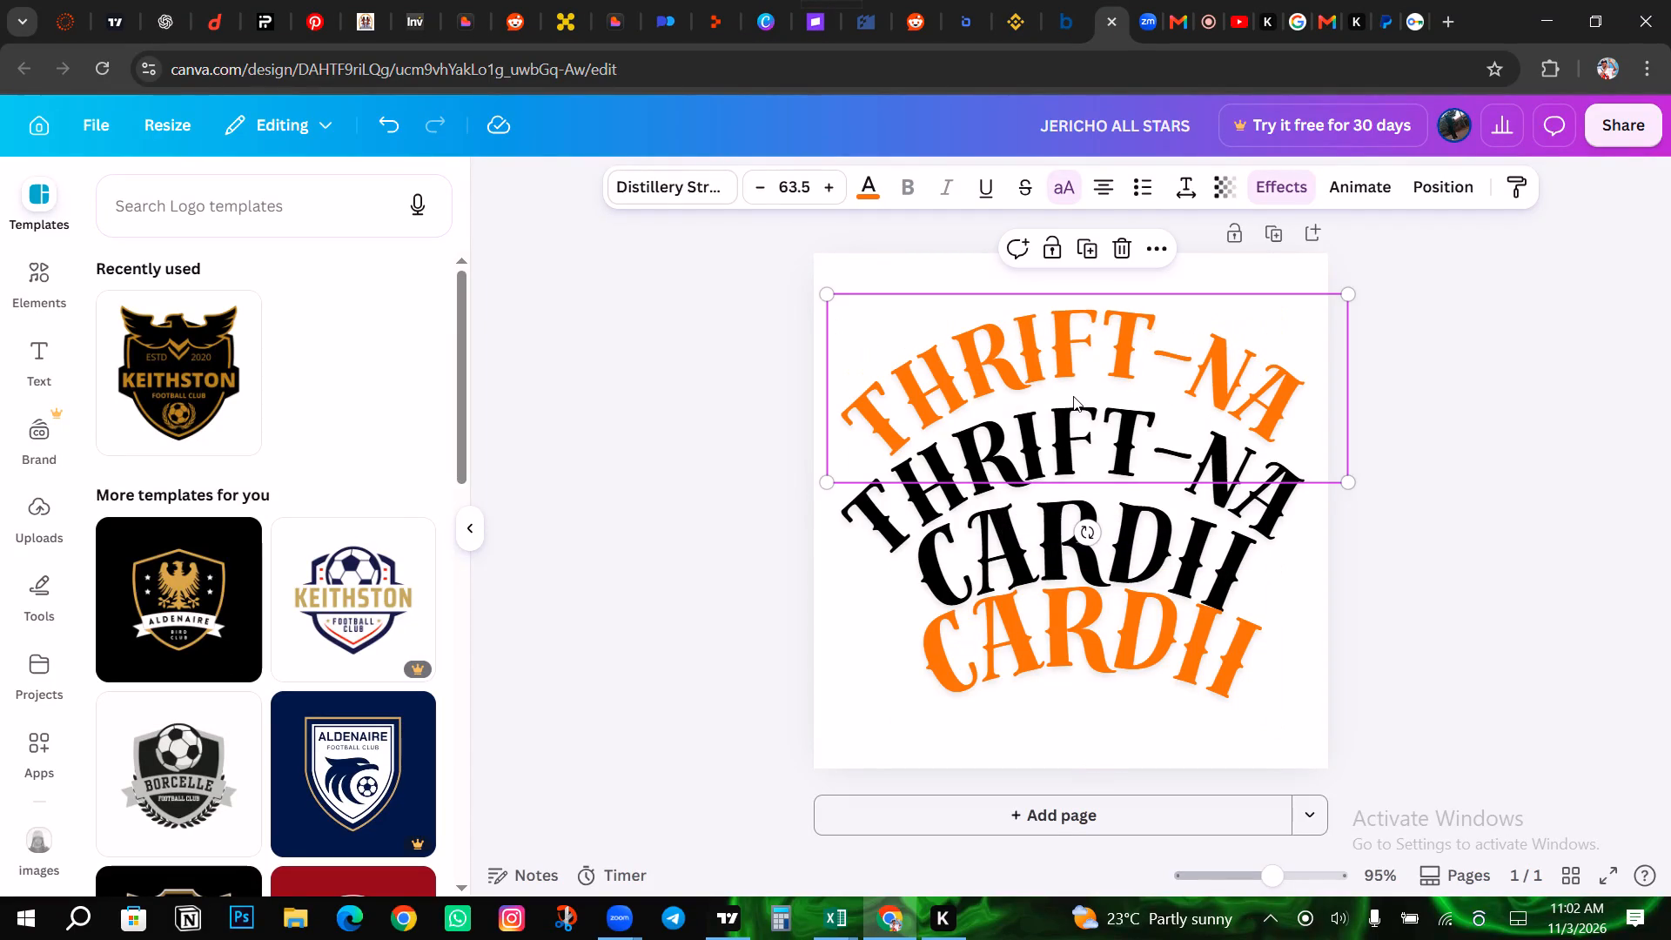
{"action": "key", "text": "Right"}
{"action": "key", "text": "Right"}
{"action": "key", "text": "Right"}
{"action": "key", "text": "Right"}
{"action": "key", "text": "Right"}
{"action": "key", "text": "Left"}
{"action": "key", "text": "Left"}
{"action": "key", "text": "Left"}
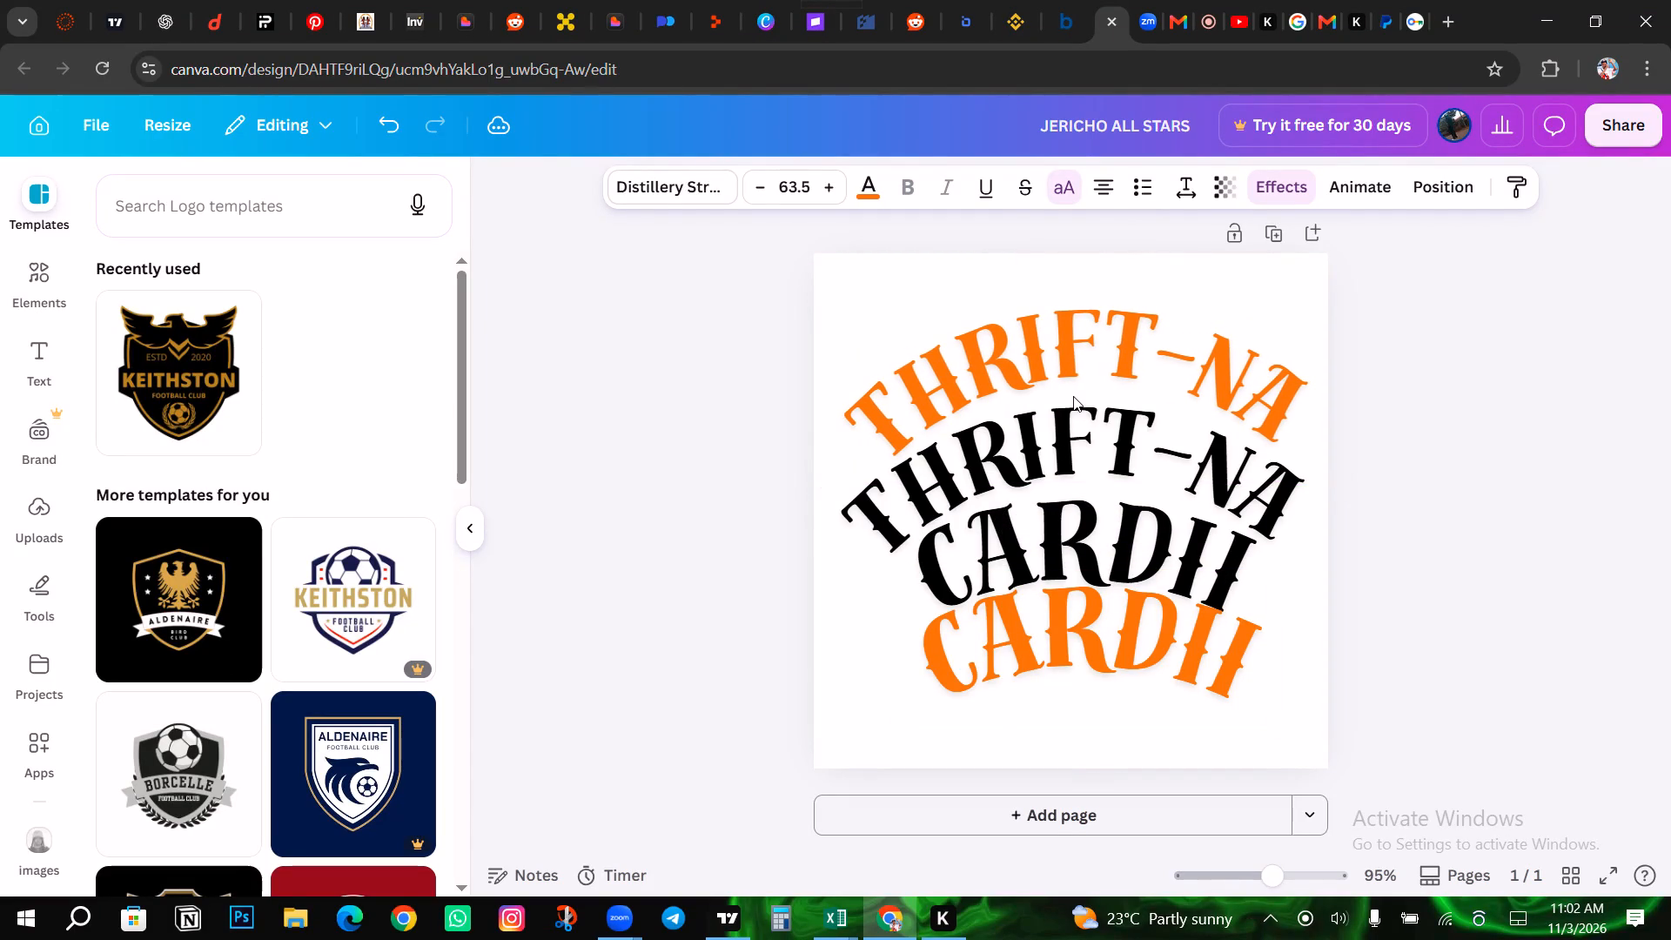
{"action": "key", "text": "Down"}
{"action": "key", "text": "Down"}
{"action": "key", "text": "Down"}
{"action": "key", "text": "Down"}
{"action": "key", "text": "Down"}
{"action": "key", "text": "Down"}
{"action": "key", "text": "Down"}
{"action": "key", "text": "Up"}
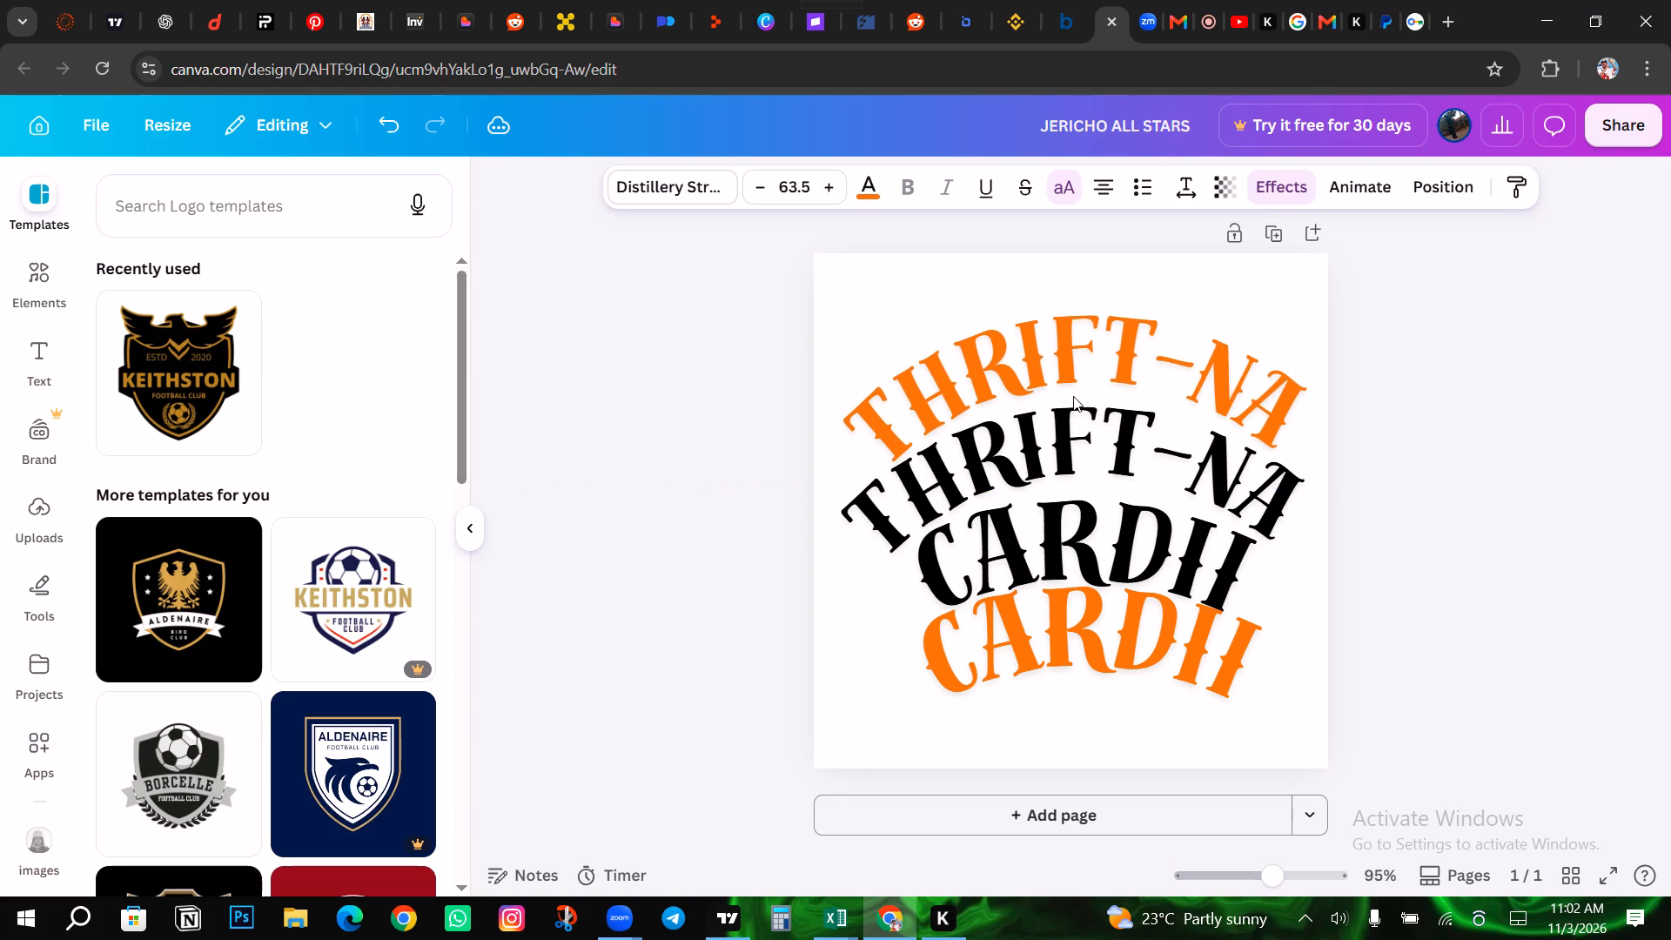
{"action": "key", "text": "Up"}
{"action": "key", "text": "Up"}
Nudge the orange THRIFT-NA text left so it sits slightly left of its black copy.
{"action": "key", "text": "Left"}
{"action": "key", "text": "Left"}
{"action": "key", "text": "Left"}
{"action": "key", "text": "Left"}
{"action": "key", "text": "Left"}
{"action": "key", "text": "Left"}
{"action": "key", "text": "Left"}
{"action": "key", "text": "Left"}
{"action": "key", "text": "Left"}
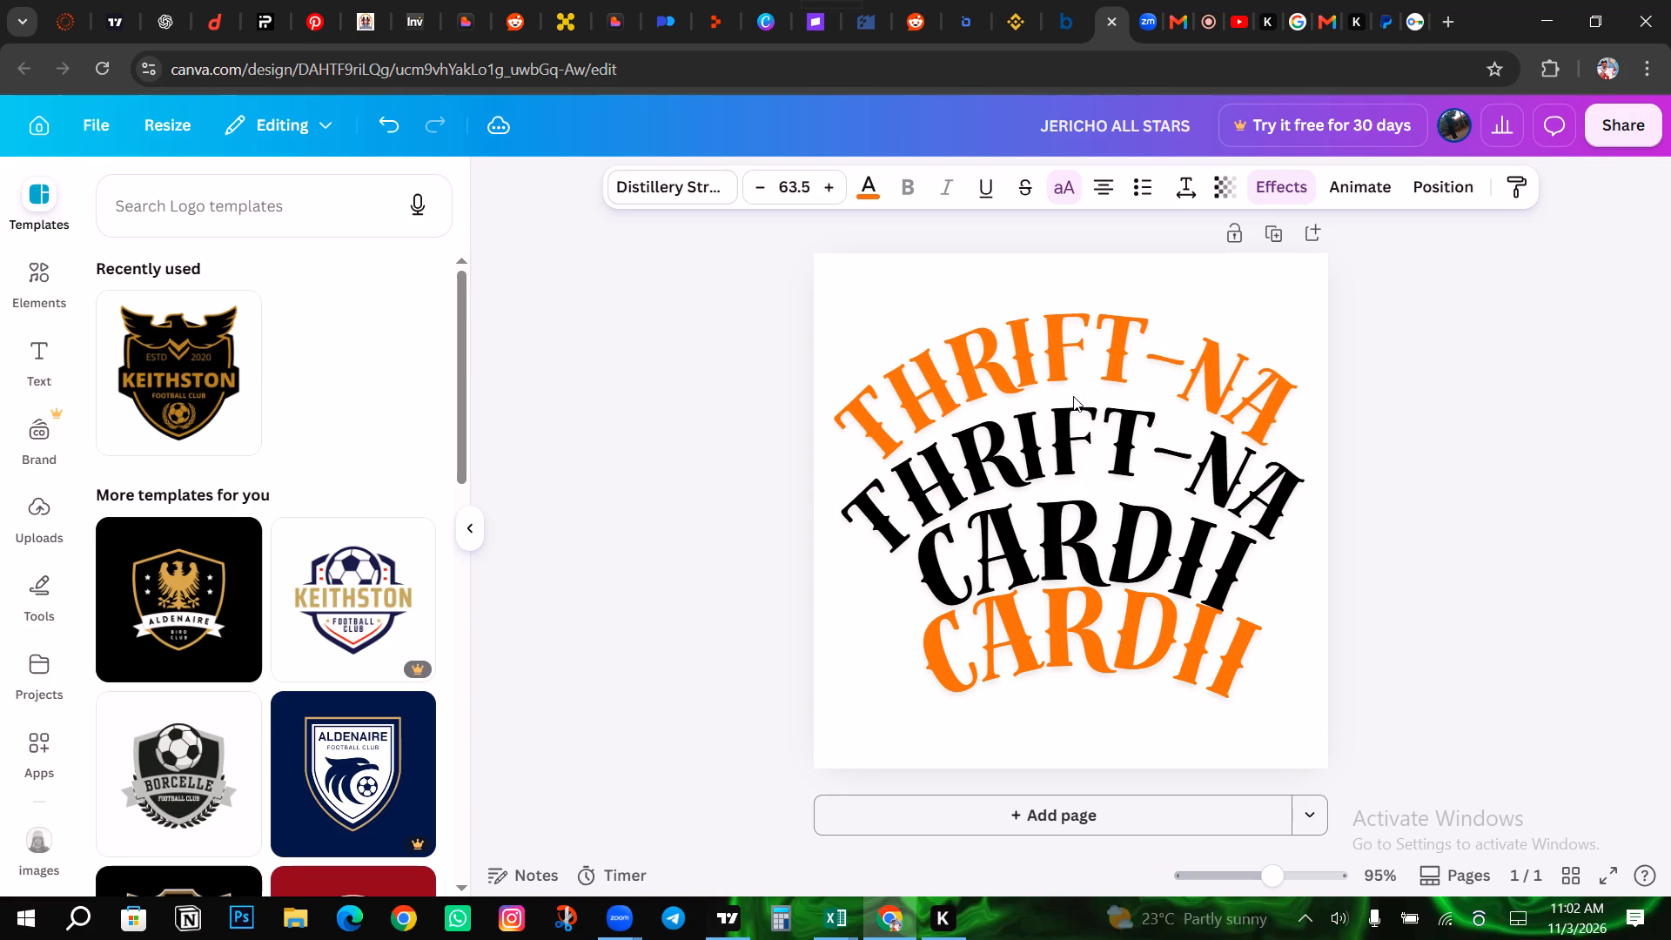
Lower the orange THRIFT-NA text in small nudges until it sits close against its black copy.
{"action": "key", "text": "Down"}
{"action": "key", "text": "Down"}
{"action": "key", "text": "Down"}
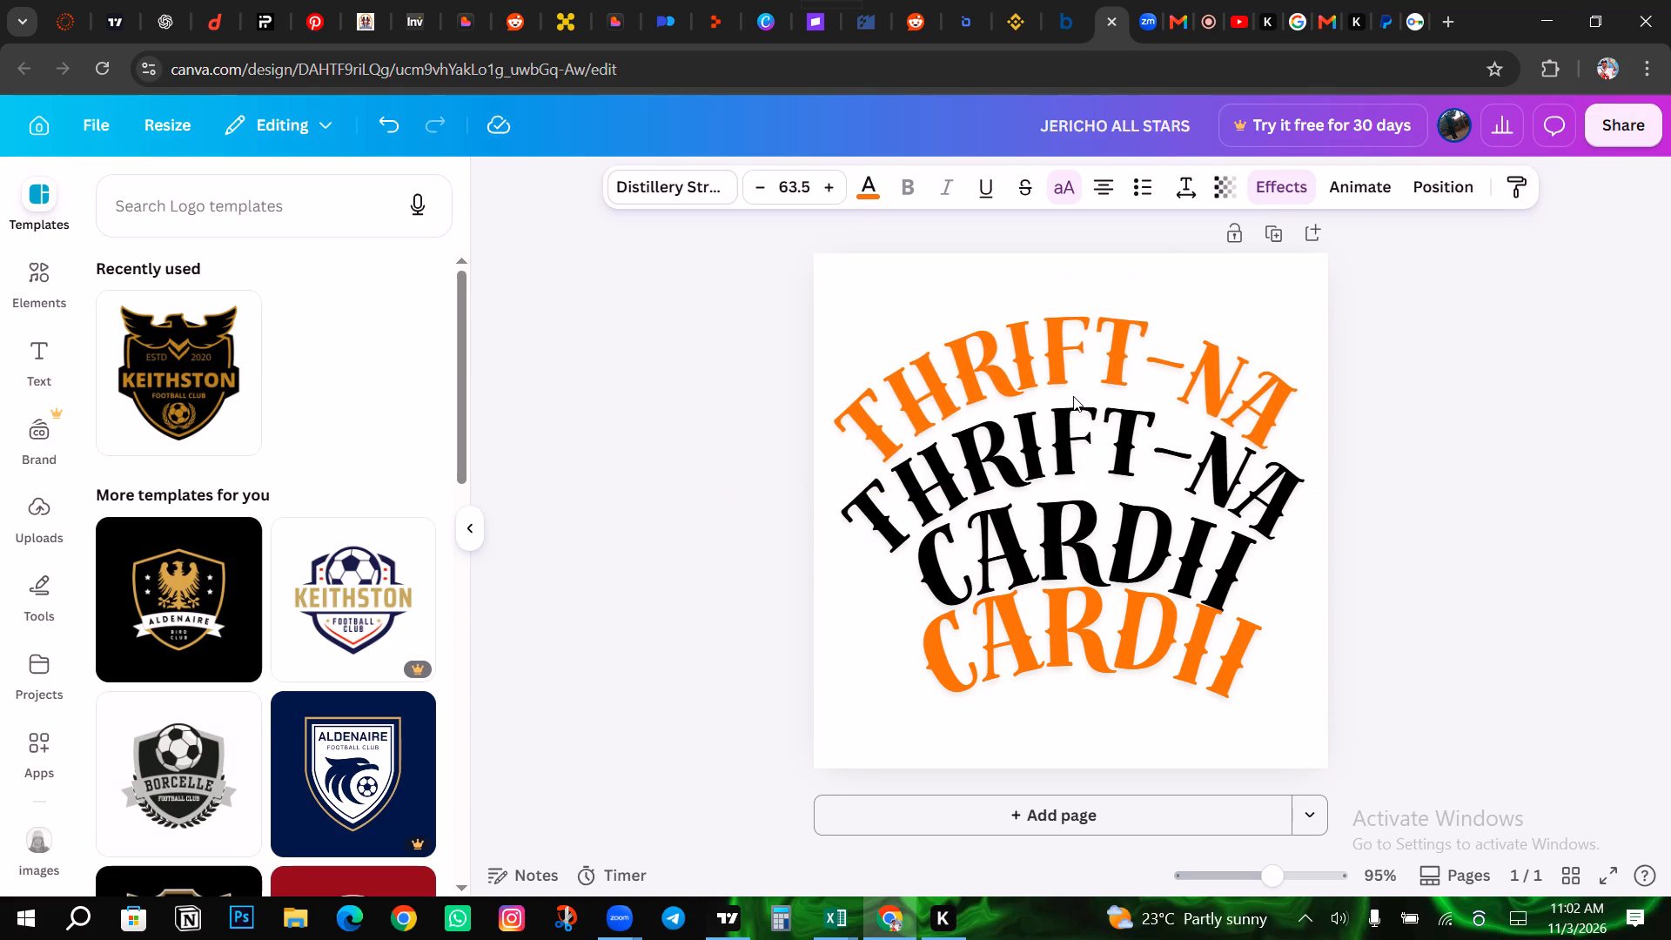
{"action": "key", "text": "Down"}
{"action": "key", "text": "Down"}
{"action": "key", "text": "Down"}
{"action": "key", "text": "Down"}
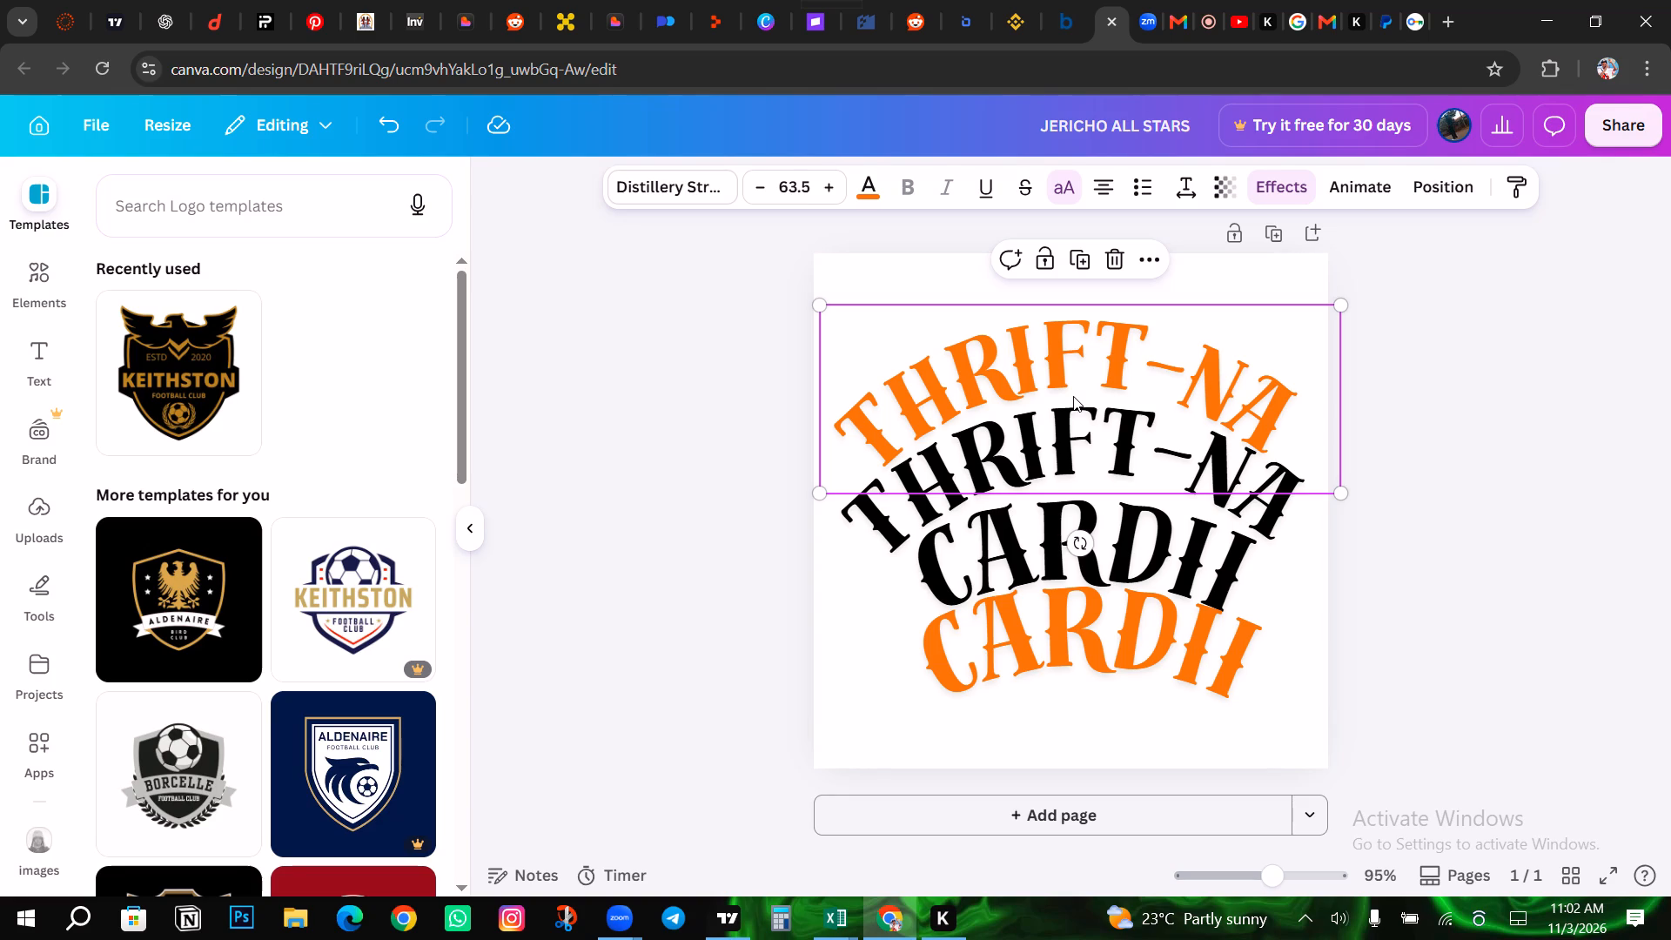
{"action": "key", "text": "Down"}
{"action": "key", "text": "Down"}
{"action": "key", "text": "Down"}
{"action": "key", "text": "Down"}
{"action": "key", "text": "Down"}
{"action": "key", "text": "Down"}
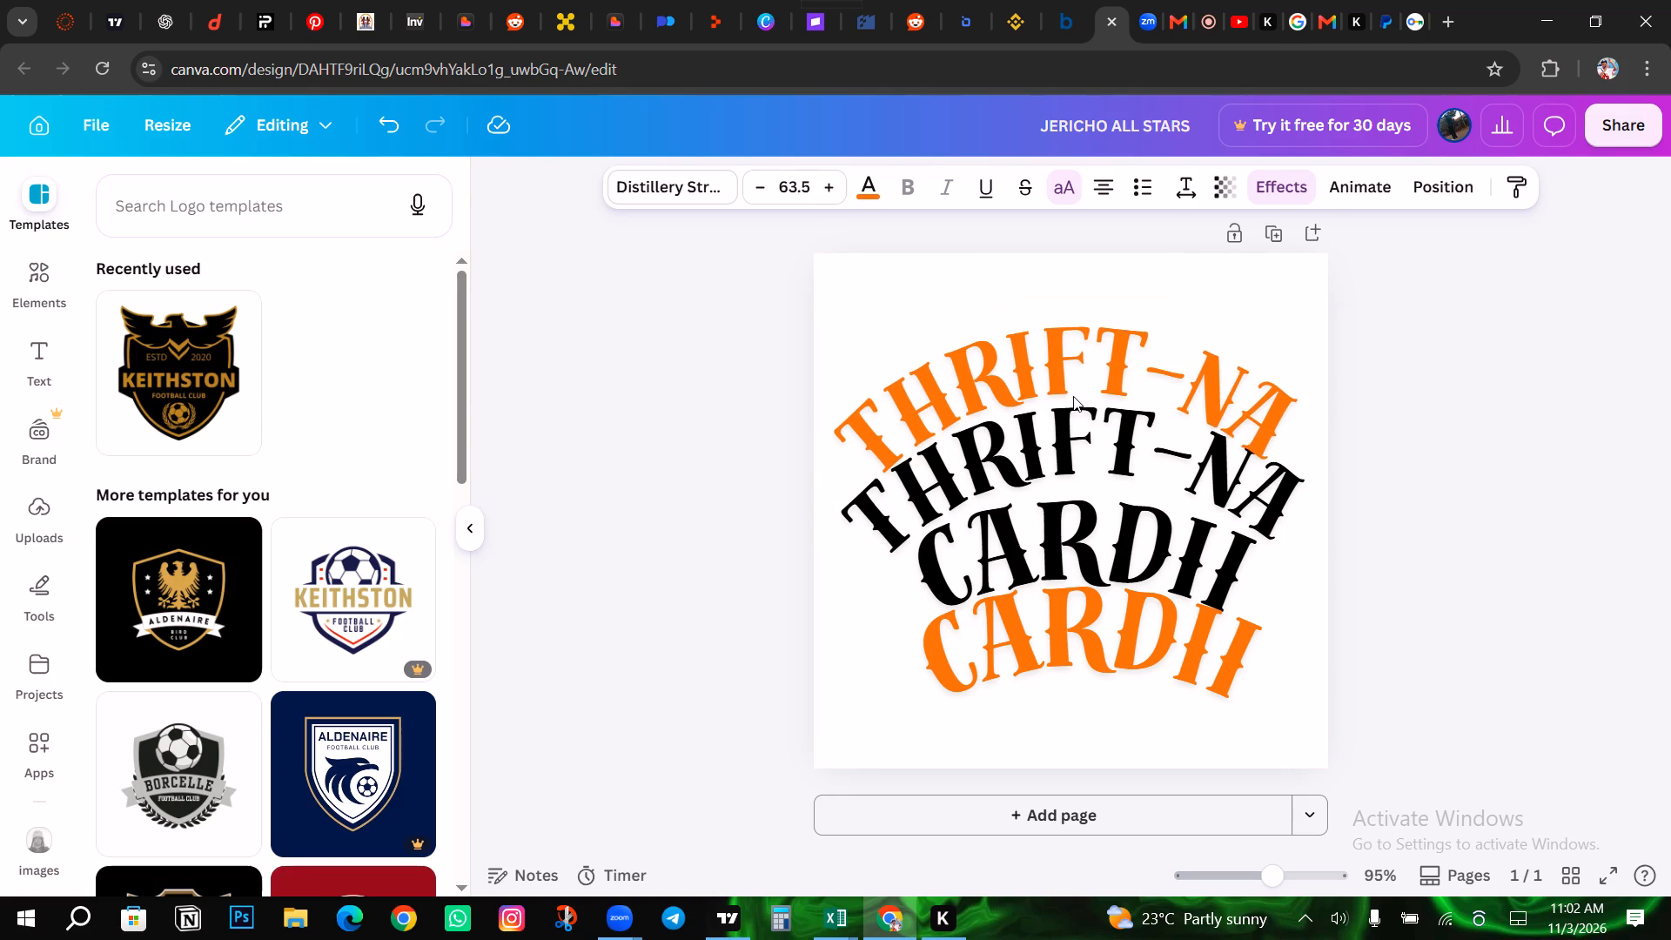
{"action": "key", "text": "Down"}
{"action": "key", "text": "Down"}
{"action": "key", "text": "Down"}
{"action": "key", "text": "Down"}
{"action": "key", "text": "Down"}
Raise the orange THRIFT-NA text away from its black copy and shift it slightly further left.
{"action": "key", "text": "Up"}
{"action": "key", "text": "Up"}
{"action": "key", "text": "Up"}
{"action": "key", "text": "Up"}
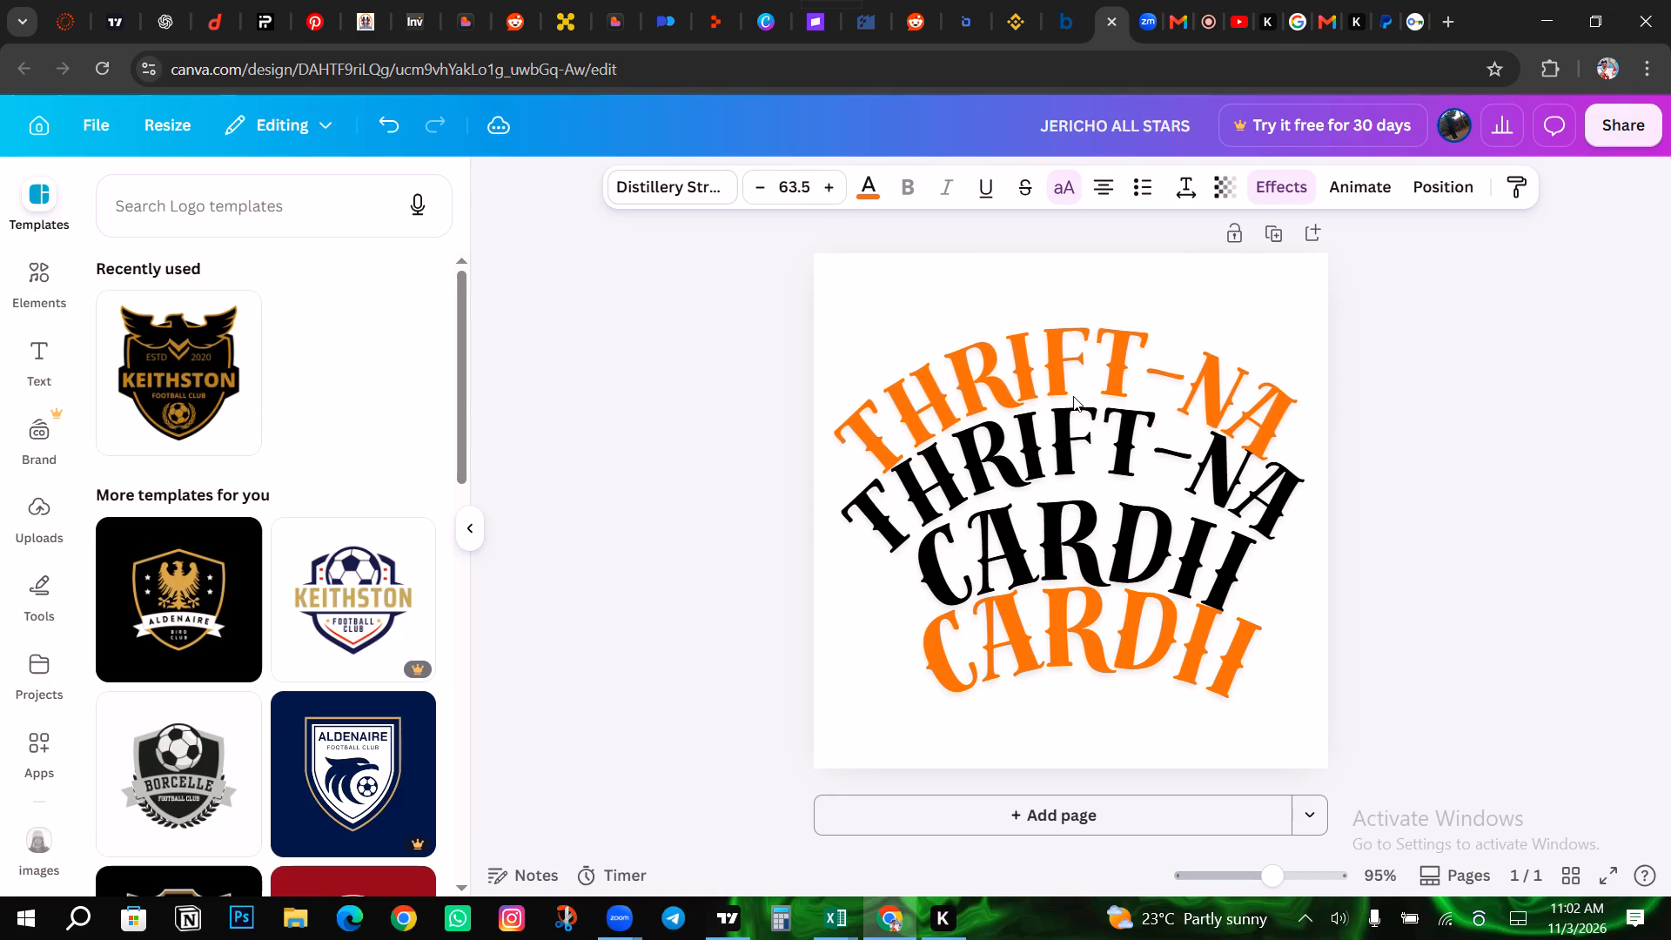
{"action": "key", "text": "Up"}
{"action": "key", "text": "Up"}
{"action": "key", "text": "Up"}
{"action": "key", "text": "Left"}
{"action": "key", "text": "Left"}
{"action": "key", "text": "Left"}
{"action": "key", "text": "Left"}
{"action": "key", "text": "Up"}
{"action": "key", "text": "Up"}
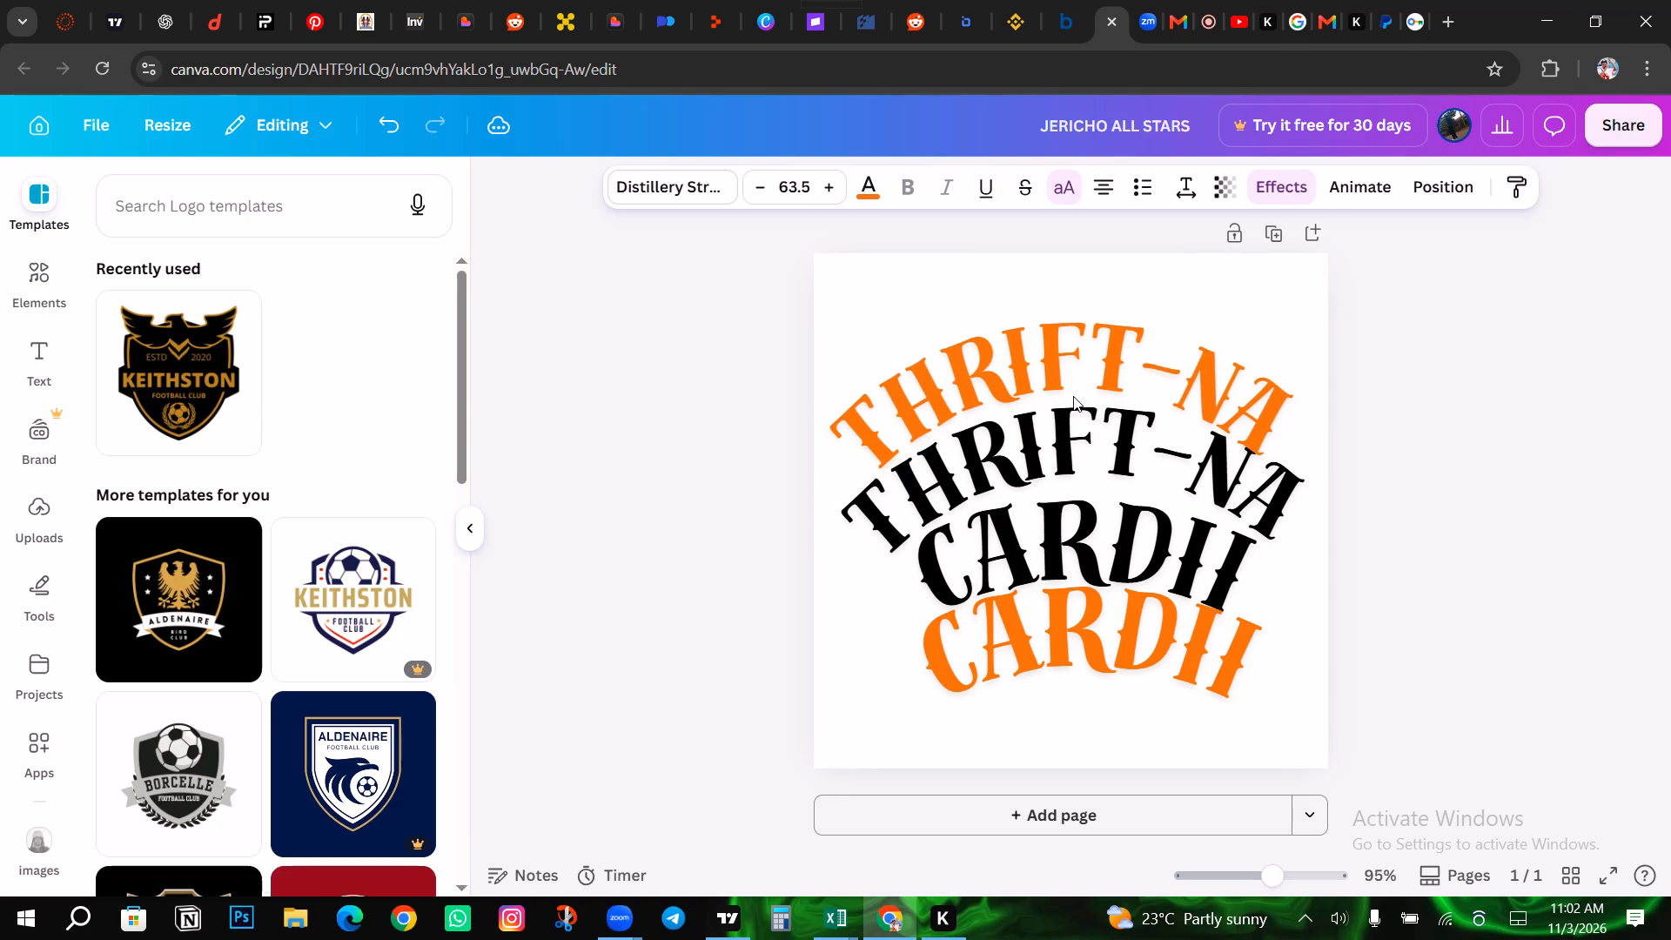
{"action": "key", "text": "Up"}
{"action": "key", "text": "Up"}
{"action": "key", "text": "Up"}
{"action": "key", "text": "Up"}
{"action": "key", "text": "Up"}
{"action": "key", "text": "Up"}
{"action": "key", "text": "Up"}
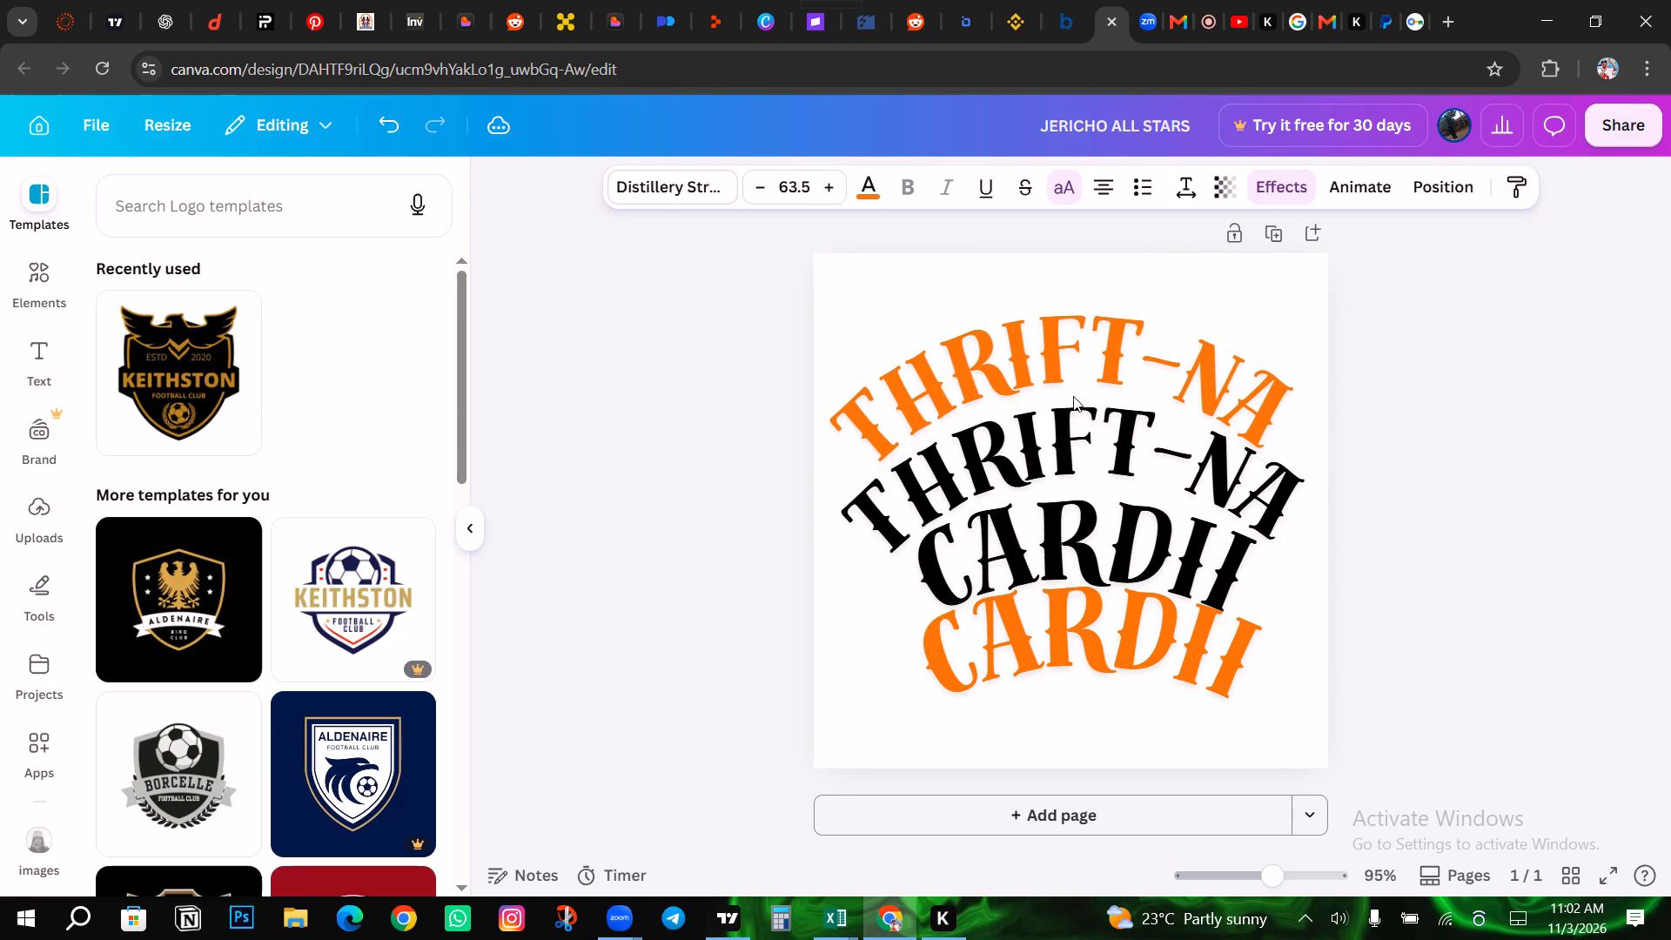
{"action": "key", "text": "Up"}
{"action": "key", "text": "Up"}
{"action": "key", "text": "Up"}
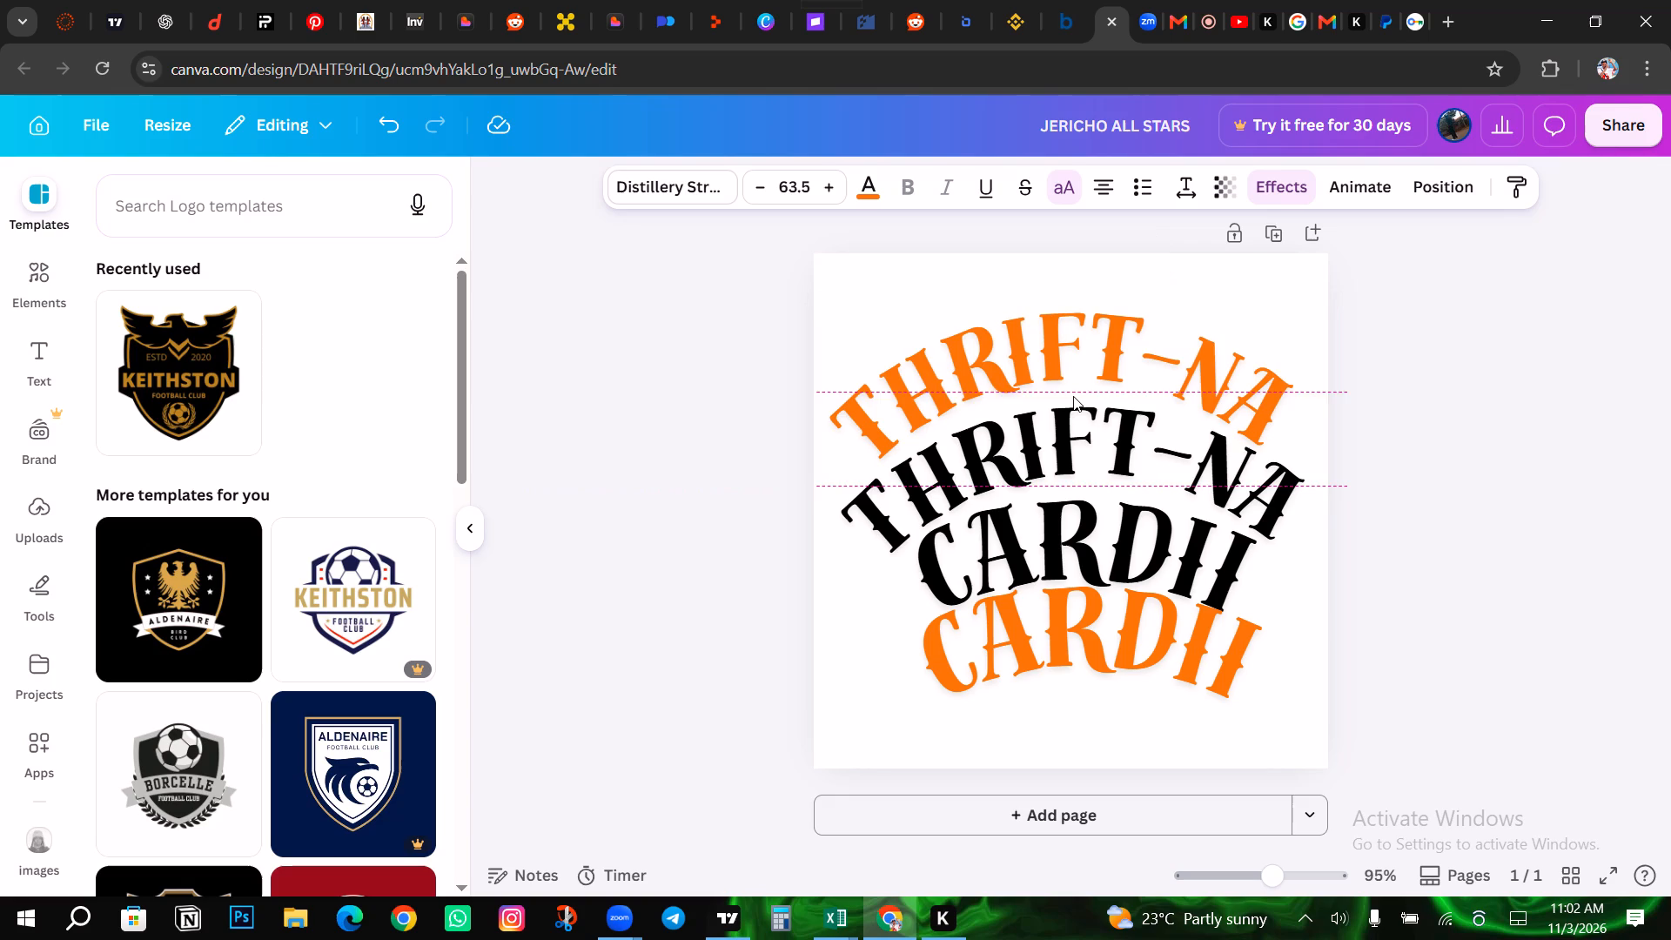
Nudge the orange THRIFT-NA text slightly down and further left.
{"action": "key", "text": "Down"}
{"action": "key", "text": "Down"}
{"action": "key", "text": "Down"}
{"action": "key", "text": "Down"}
{"action": "key", "text": "Left"}
{"action": "key", "text": "Left"}
{"action": "key", "text": "Left"}
{"action": "key", "text": "Left"}
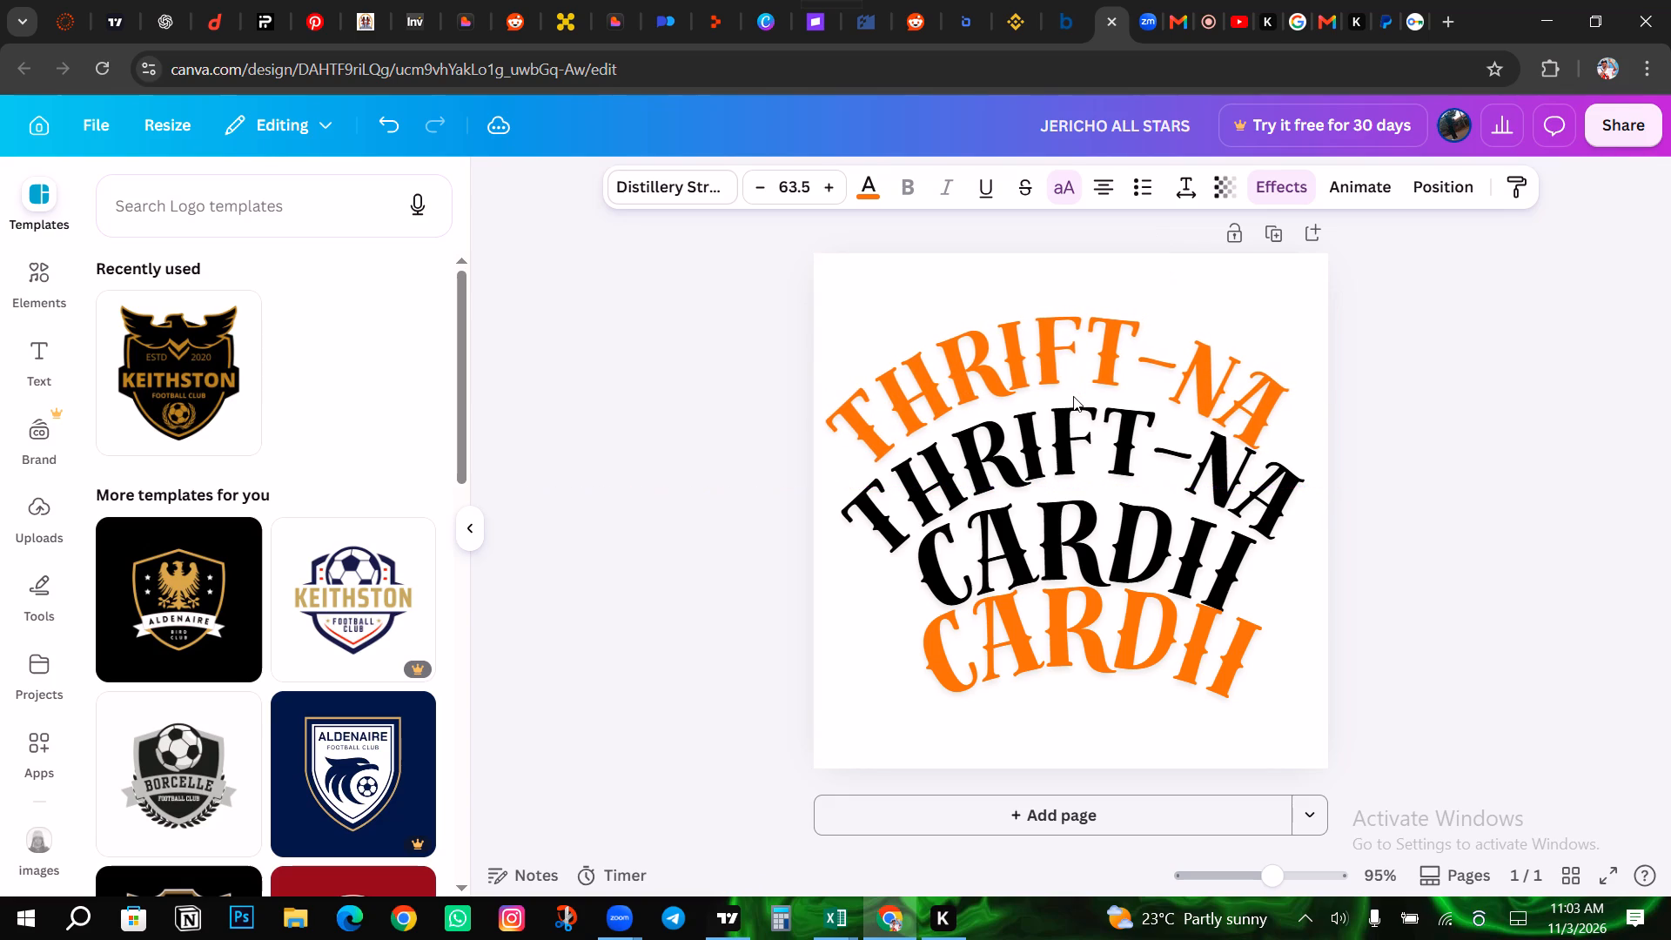
Shift the orange THRIFT-NA text slightly back to the right and a little higher above its black copy.
{"action": "key", "text": "Right"}
{"action": "key", "text": "Right"}
{"action": "key", "text": "Right"}
{"action": "key", "text": "Right"}
{"action": "key", "text": "Right"}
{"action": "key", "text": "Right"}
{"action": "key", "text": "Up"}
{"action": "key", "text": "Up"}
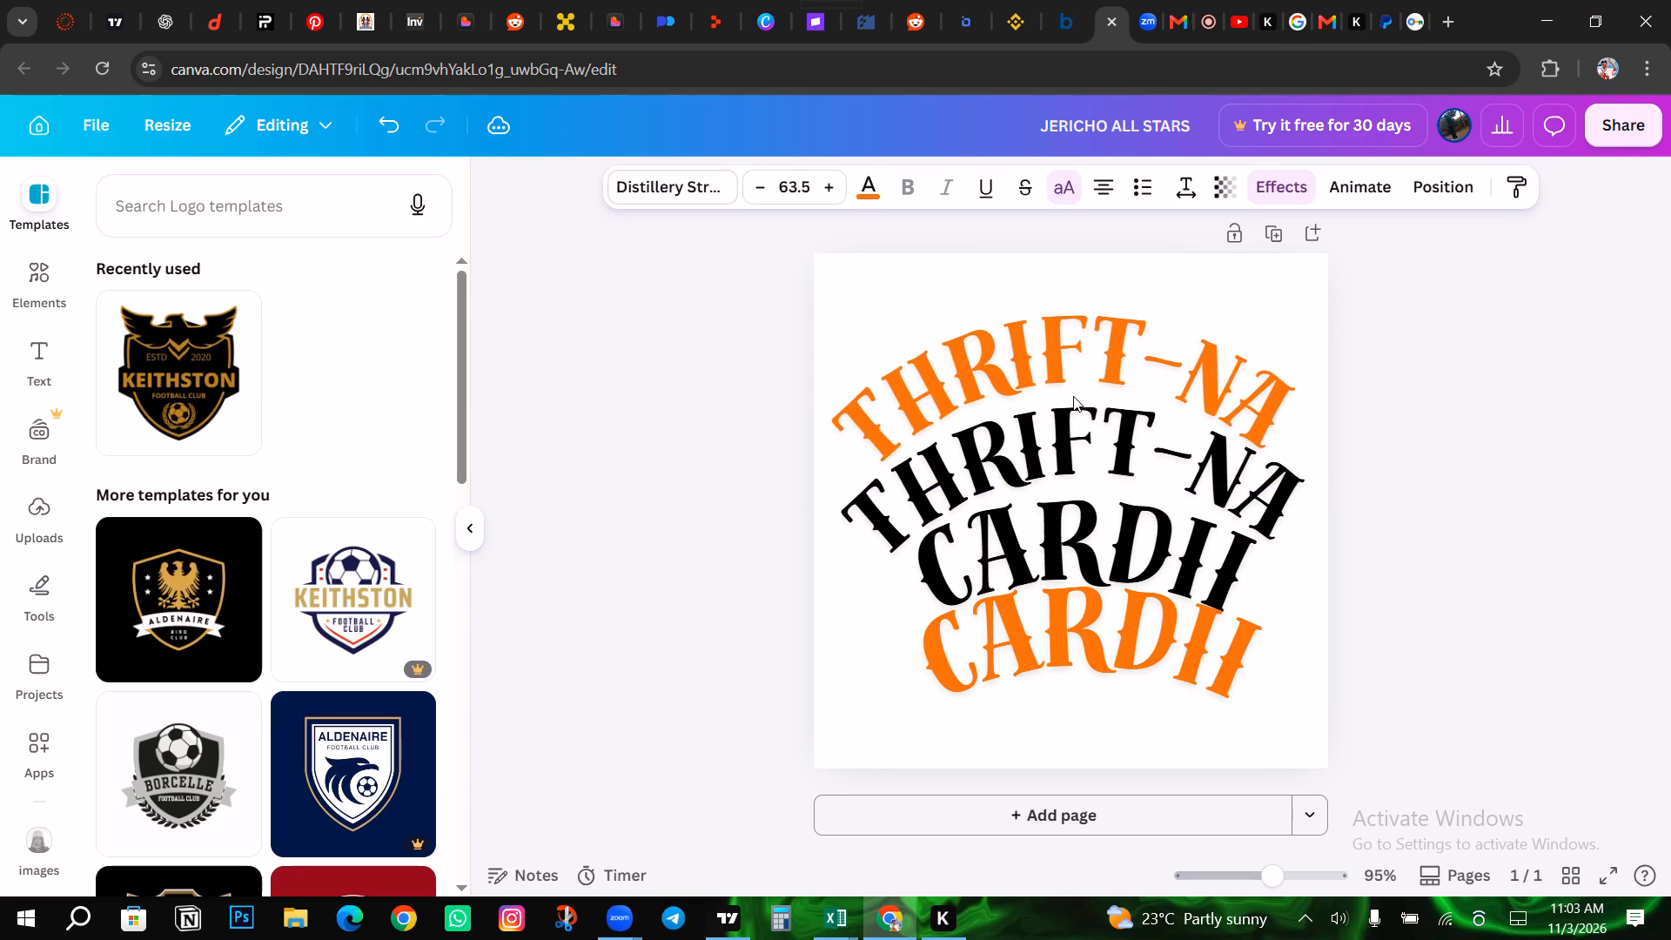
{"action": "key", "text": "Up"}
{"action": "key", "text": "Up"}
{"action": "key", "text": "Down"}
{"action": "key", "text": "Down"}
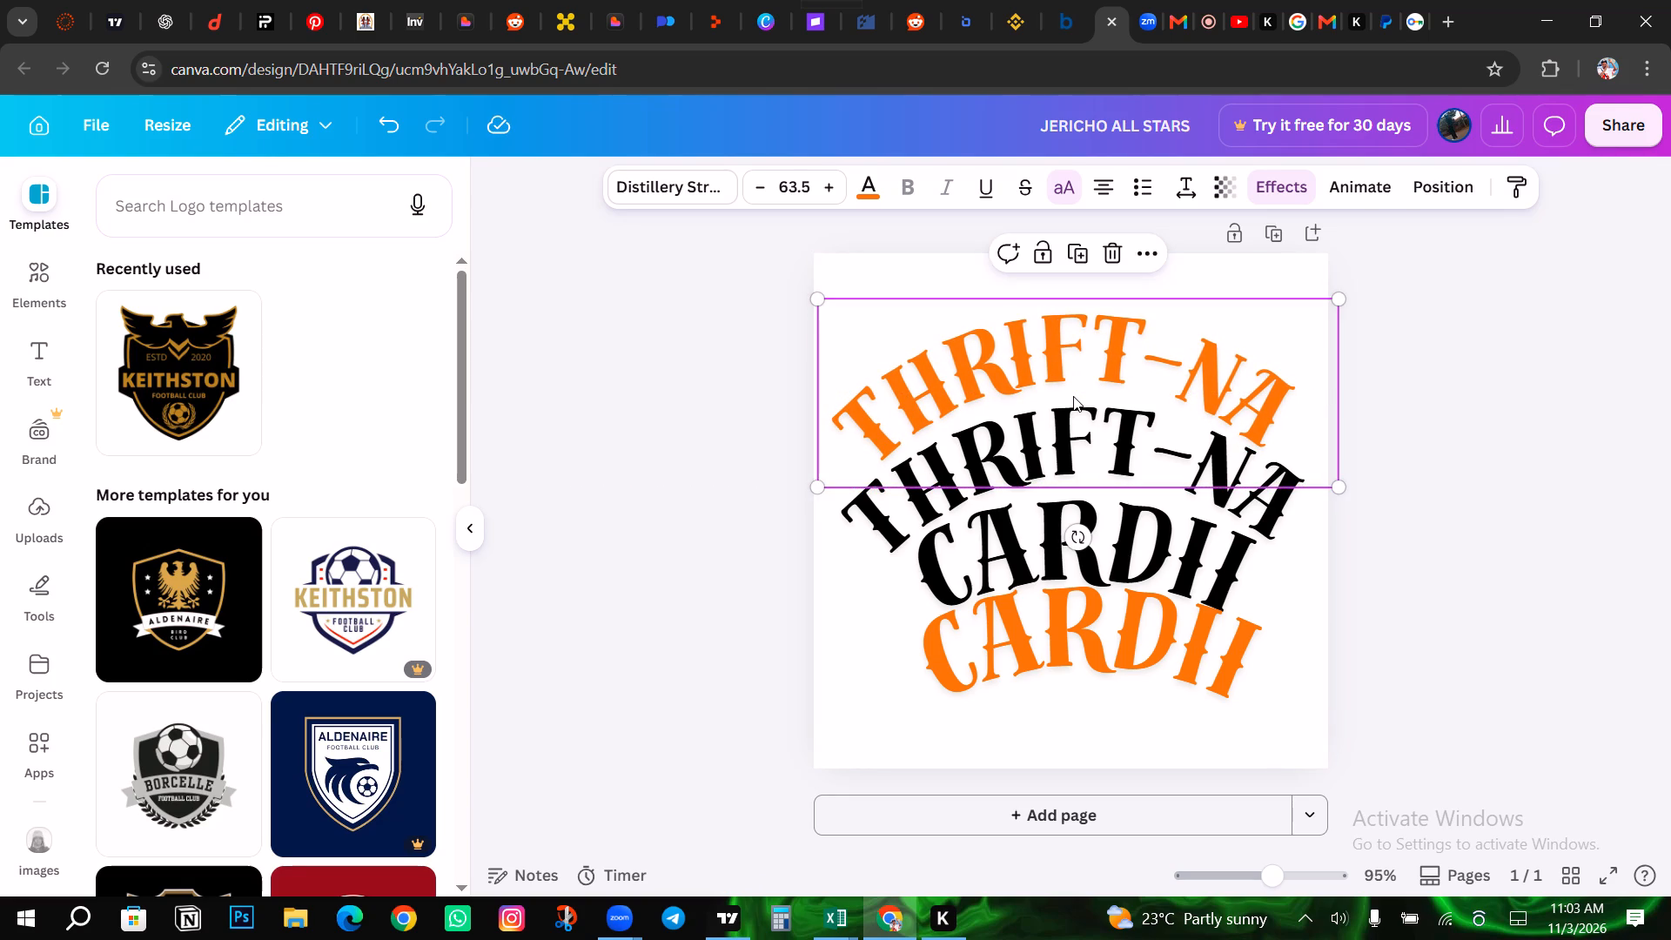
Lower the orange THRIFT-NA text closer to its black copy in small vertical nudges.
{"action": "key", "text": "Down"}
{"action": "key", "text": "Down"}
{"action": "key", "text": "Down"}
{"action": "key", "text": "Down"}
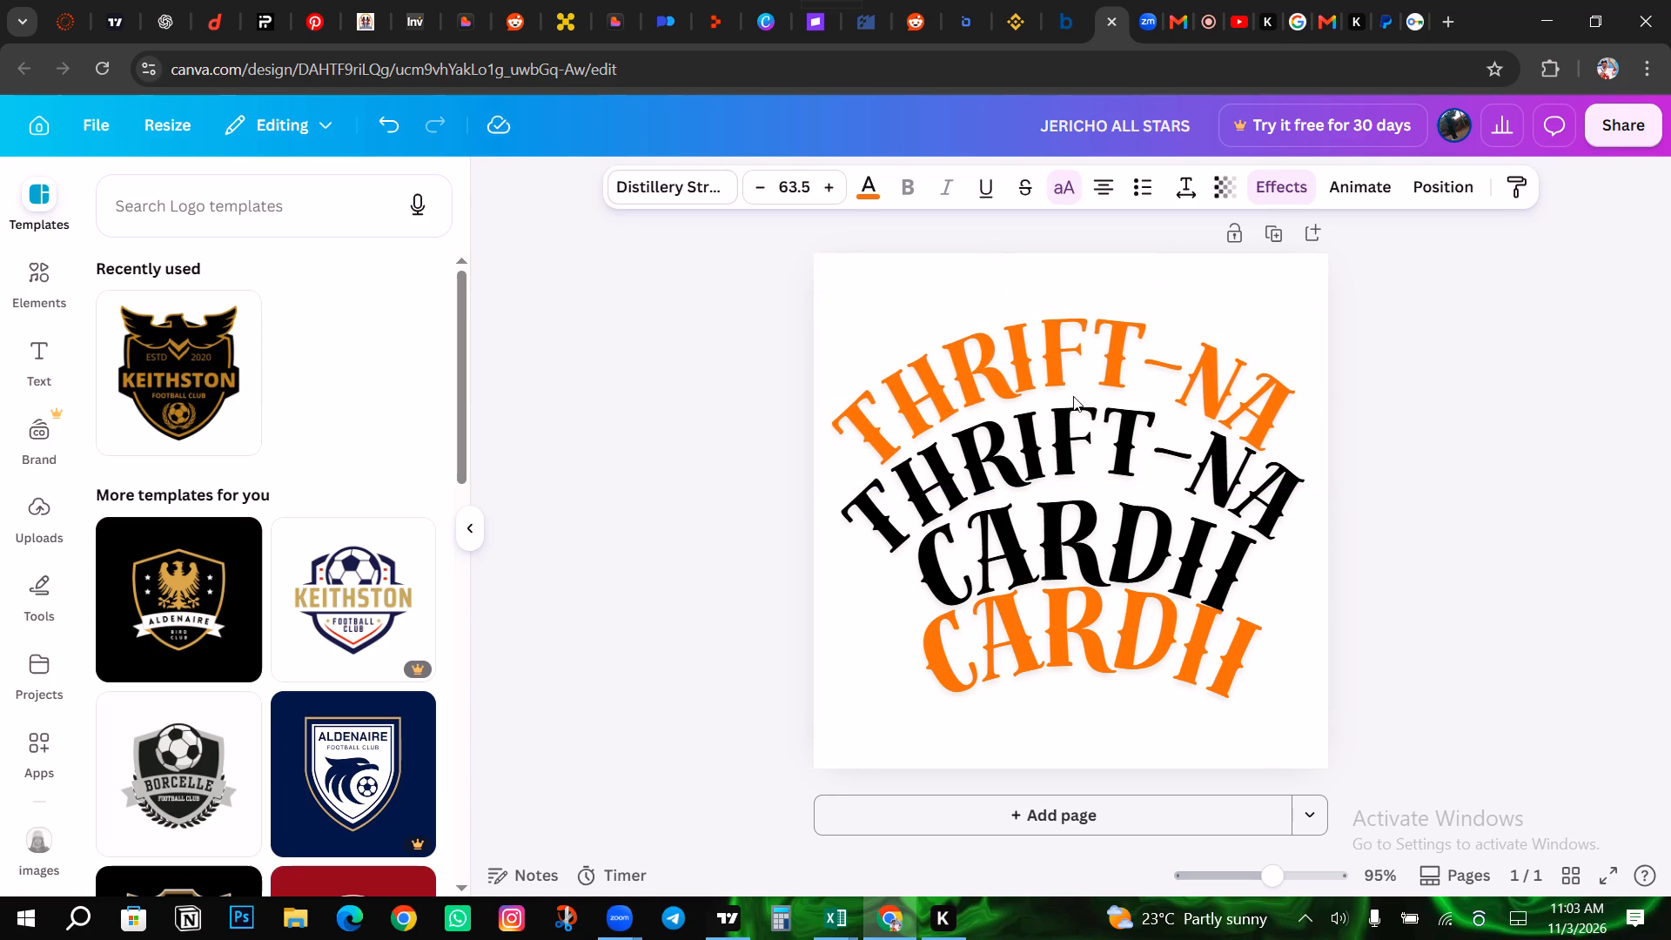
{"action": "key", "text": "Down"}
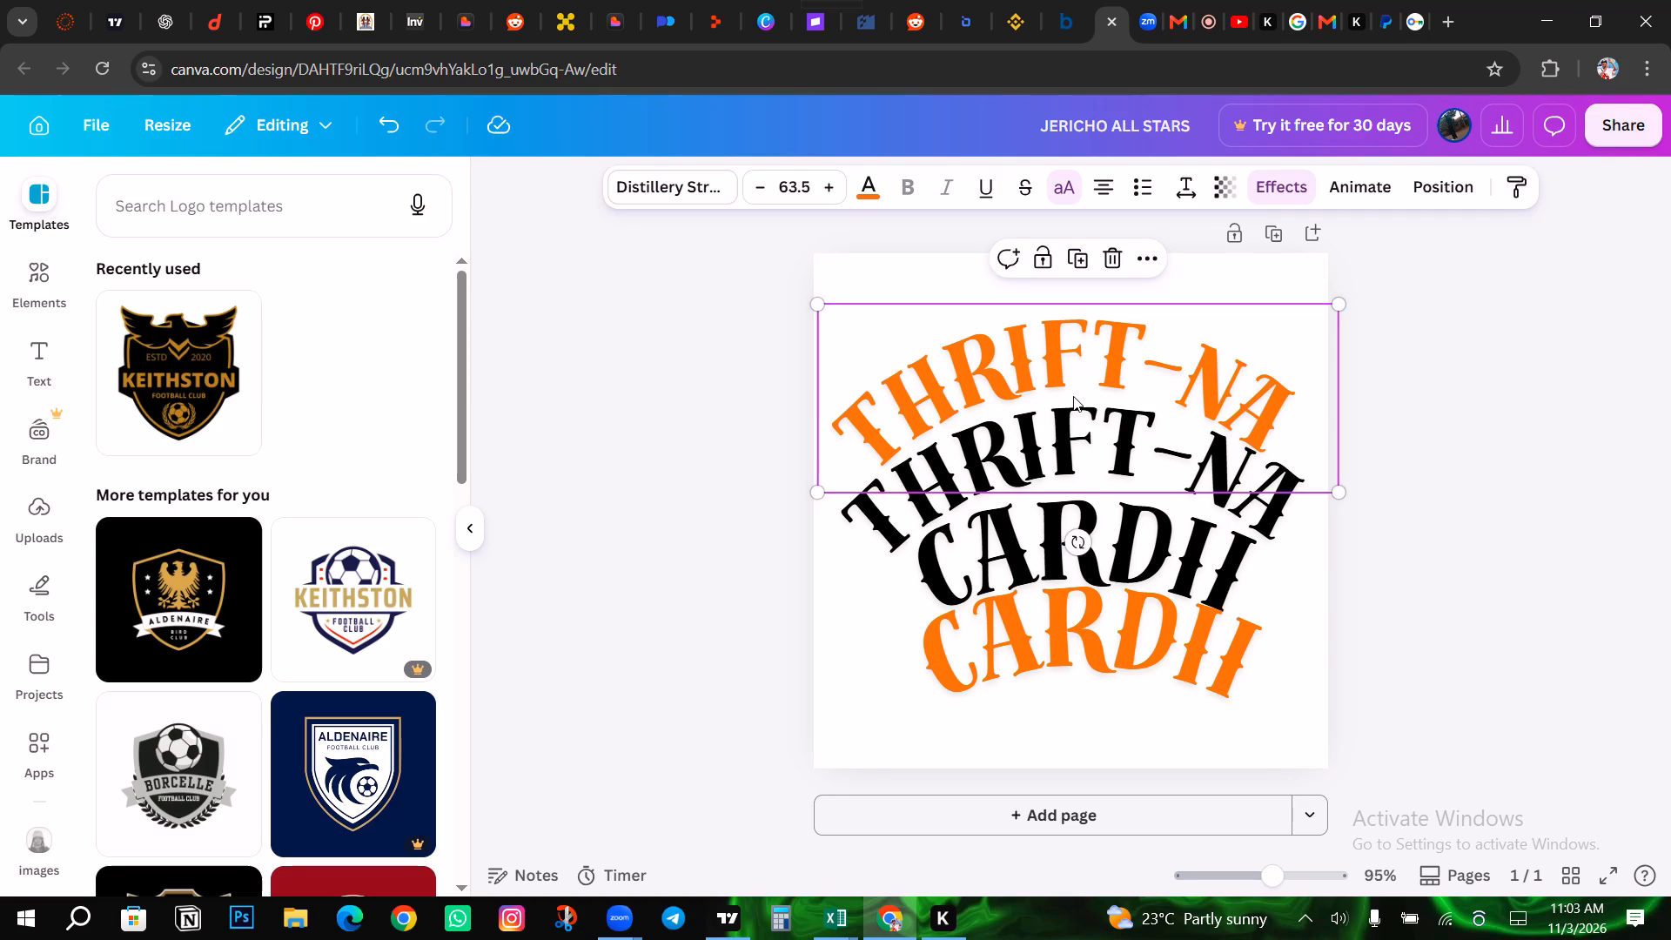
{"action": "key", "text": "Down"}
{"action": "key", "text": "Down"}
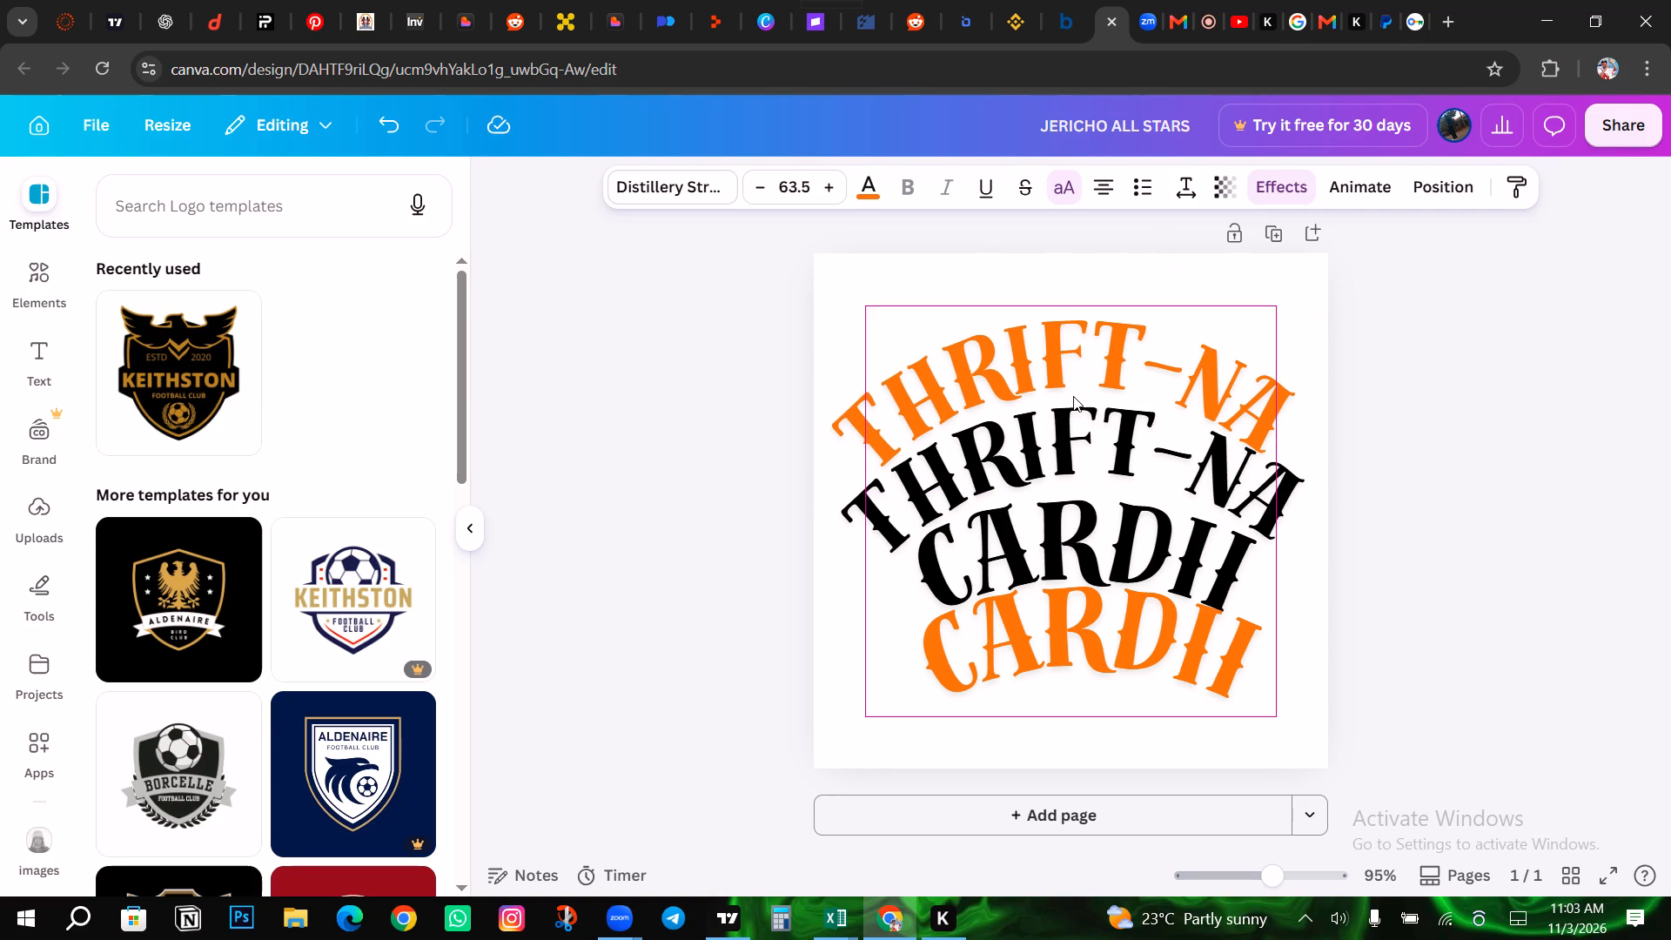
{"action": "key", "text": "Down"}
{"action": "key", "text": "Down"}
{"action": "key", "text": "Down"}
{"action": "key", "text": "Down"}
{"action": "key", "text": "Down"}
{"action": "key", "text": "Up"}
{"action": "key", "text": "Up"}
{"action": "key", "text": "Up"}
{"action": "key", "text": "Up"}
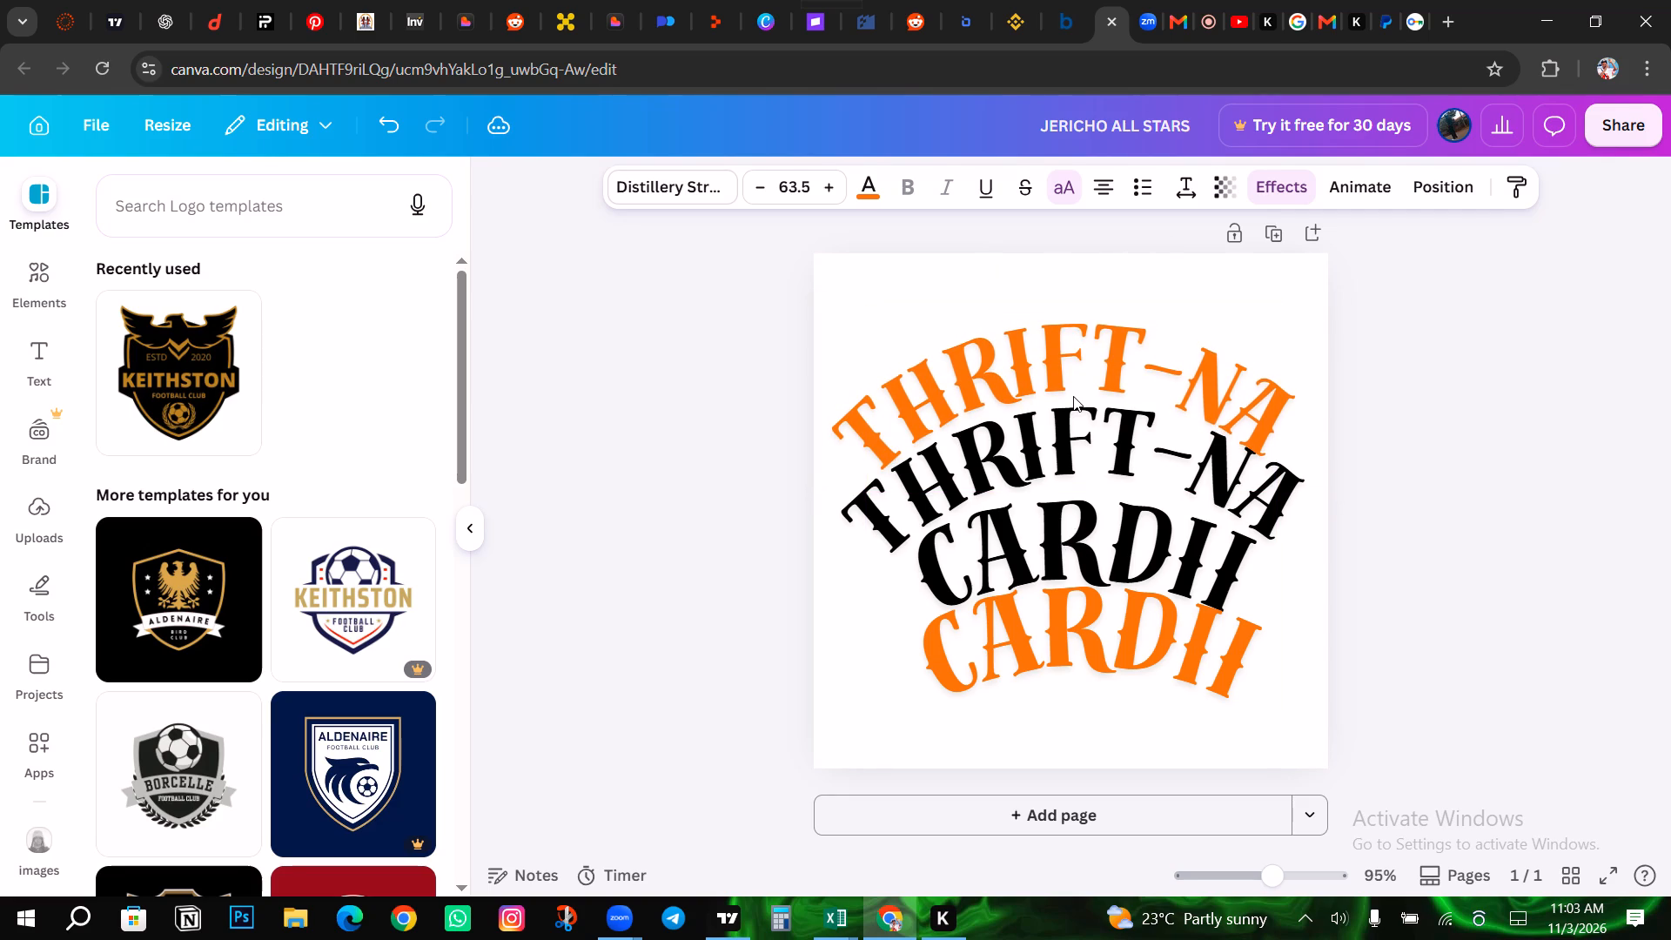
{"action": "key", "text": "Down"}
{"action": "key", "text": "Down"}
{"action": "key", "text": "Down"}
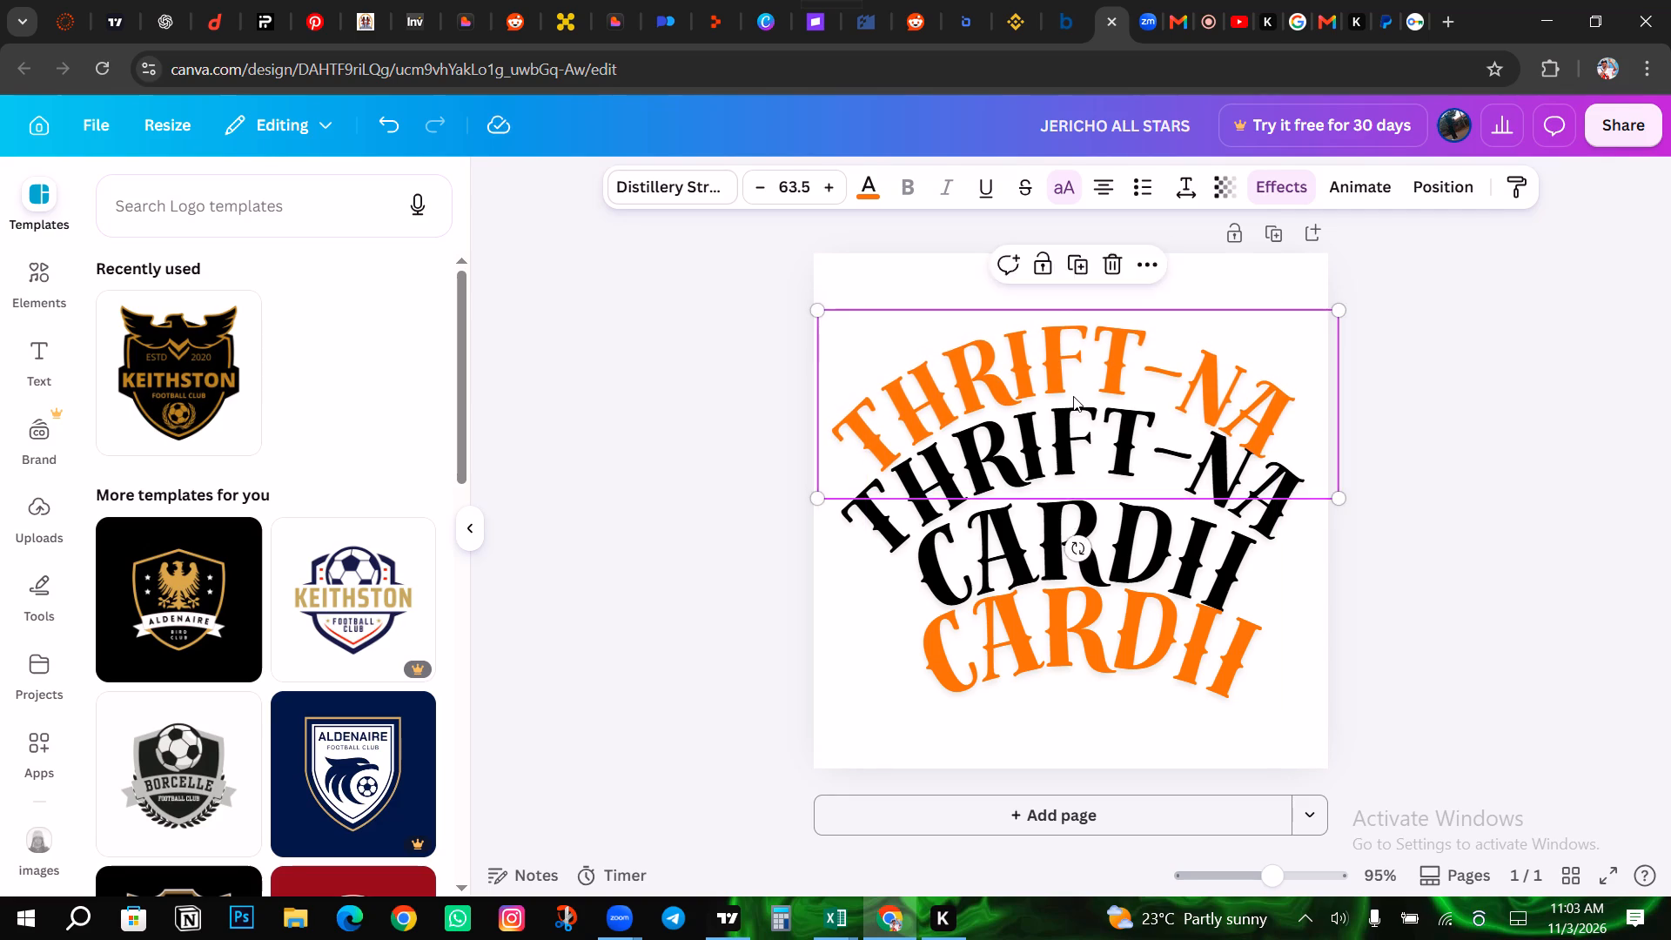
Raise the orange THRIFT-NA text slightly to widen the gap above its black copy.
{"action": "key", "text": "Up"}
{"action": "key", "text": "Up"}
{"action": "key", "text": "Up"}
{"action": "key", "text": "Up"}
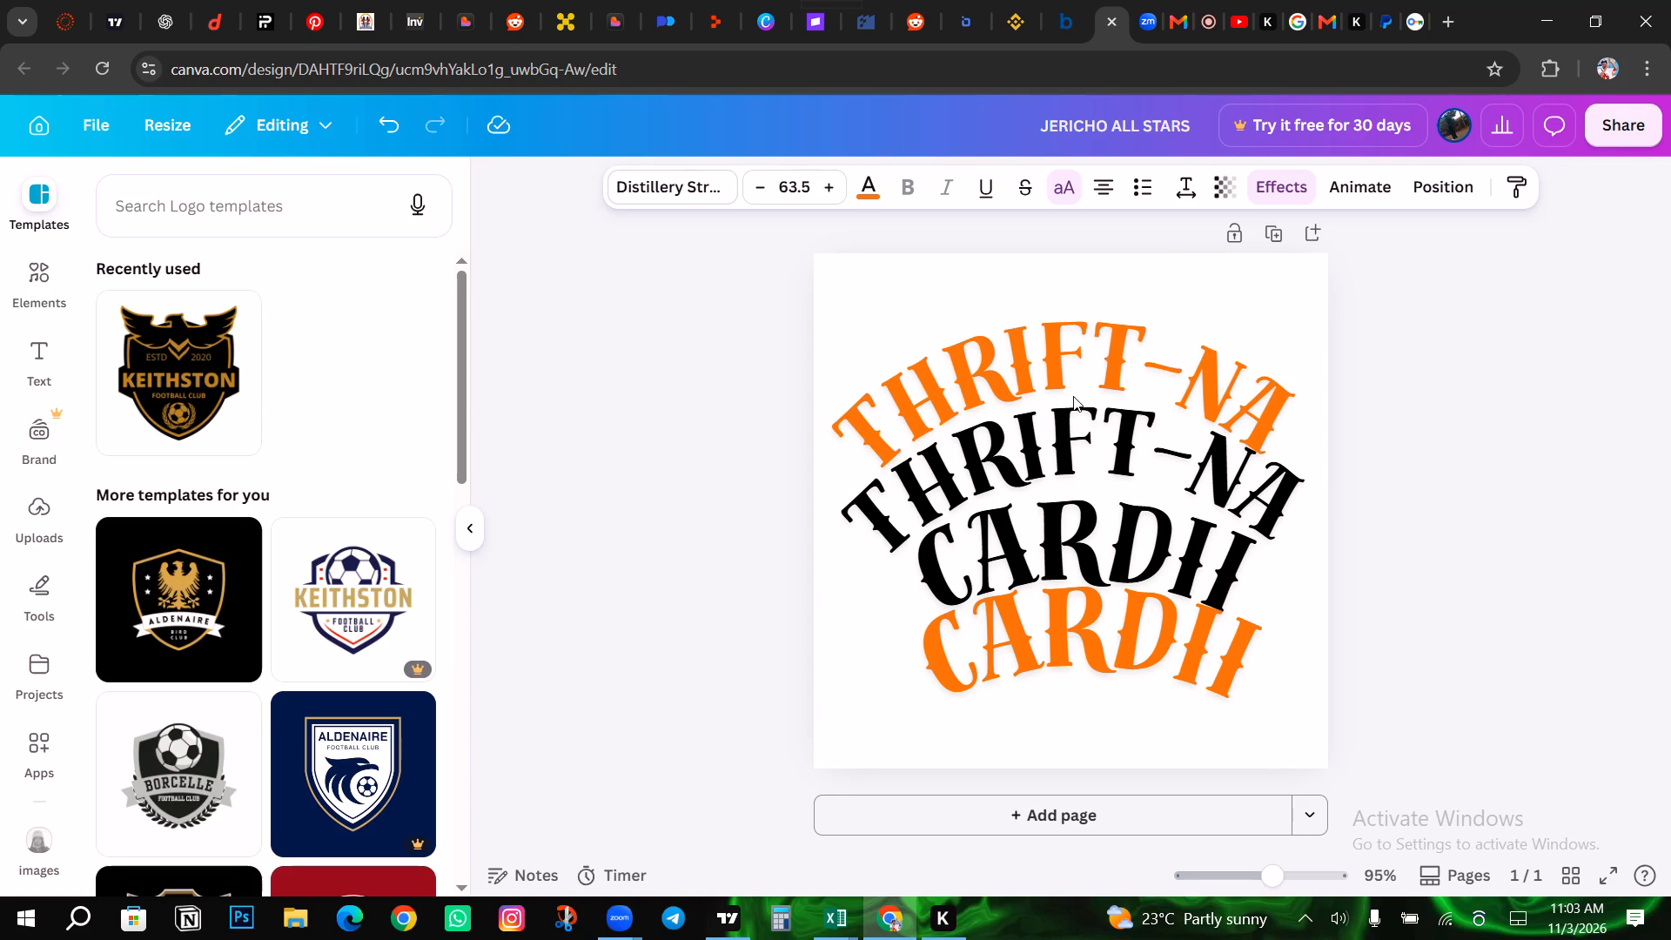
{"action": "key", "text": "Down"}
{"action": "key", "text": "Down"}
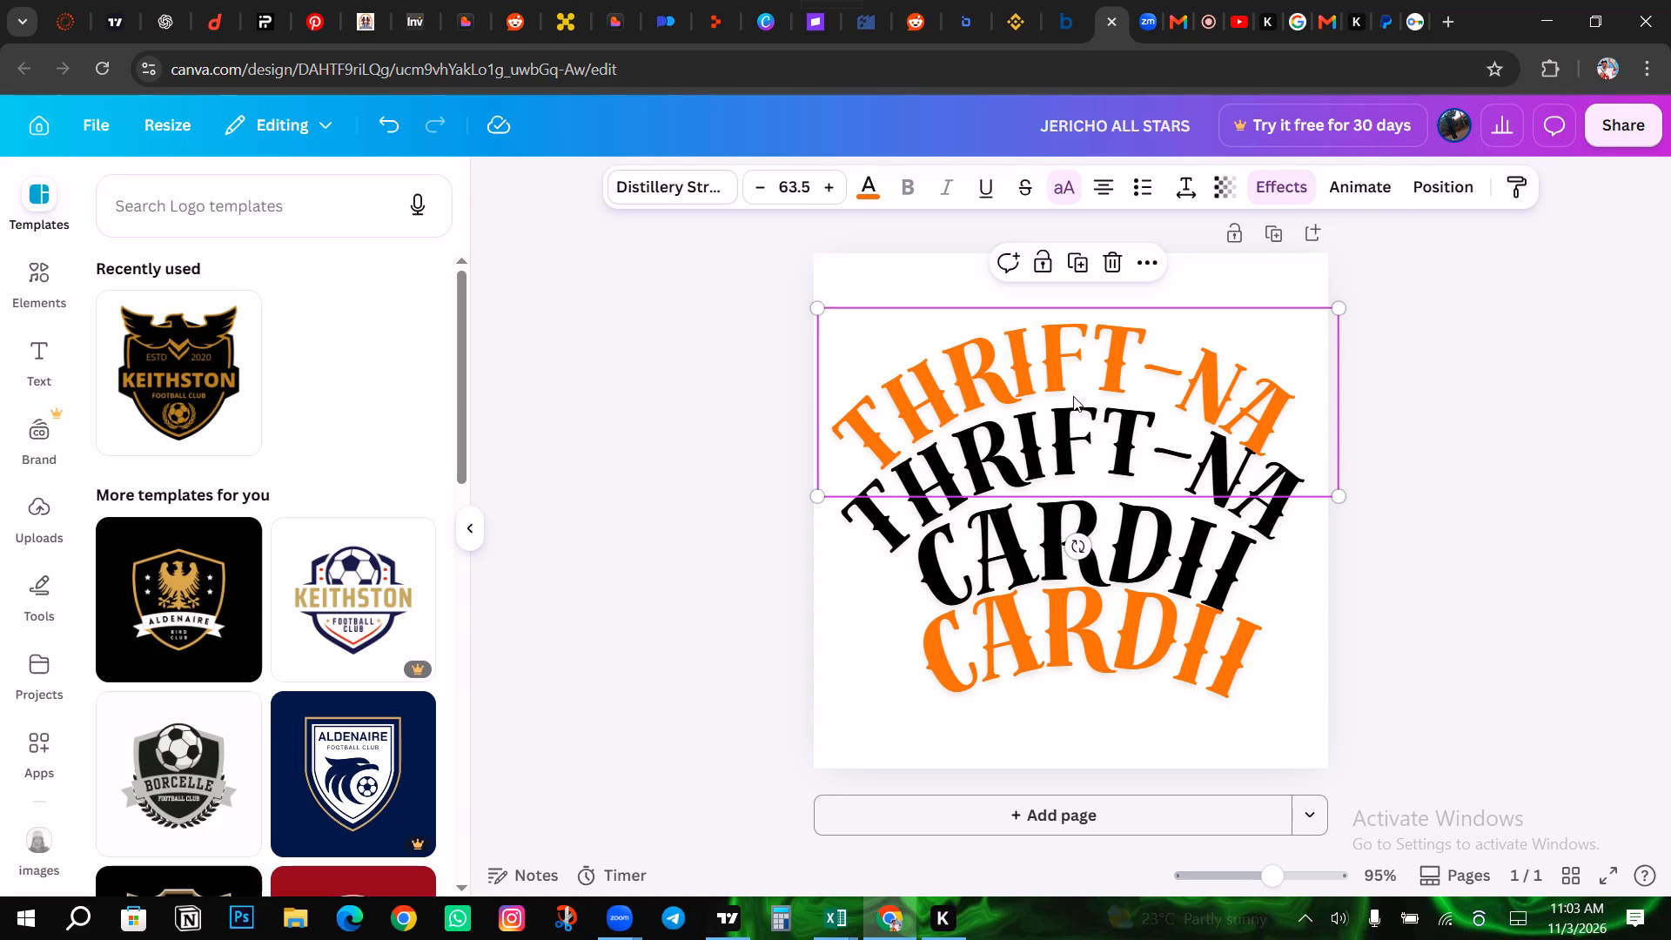
{"action": "key", "text": "Up"}
{"action": "key", "text": "Up"}
{"action": "key", "text": "Up"}
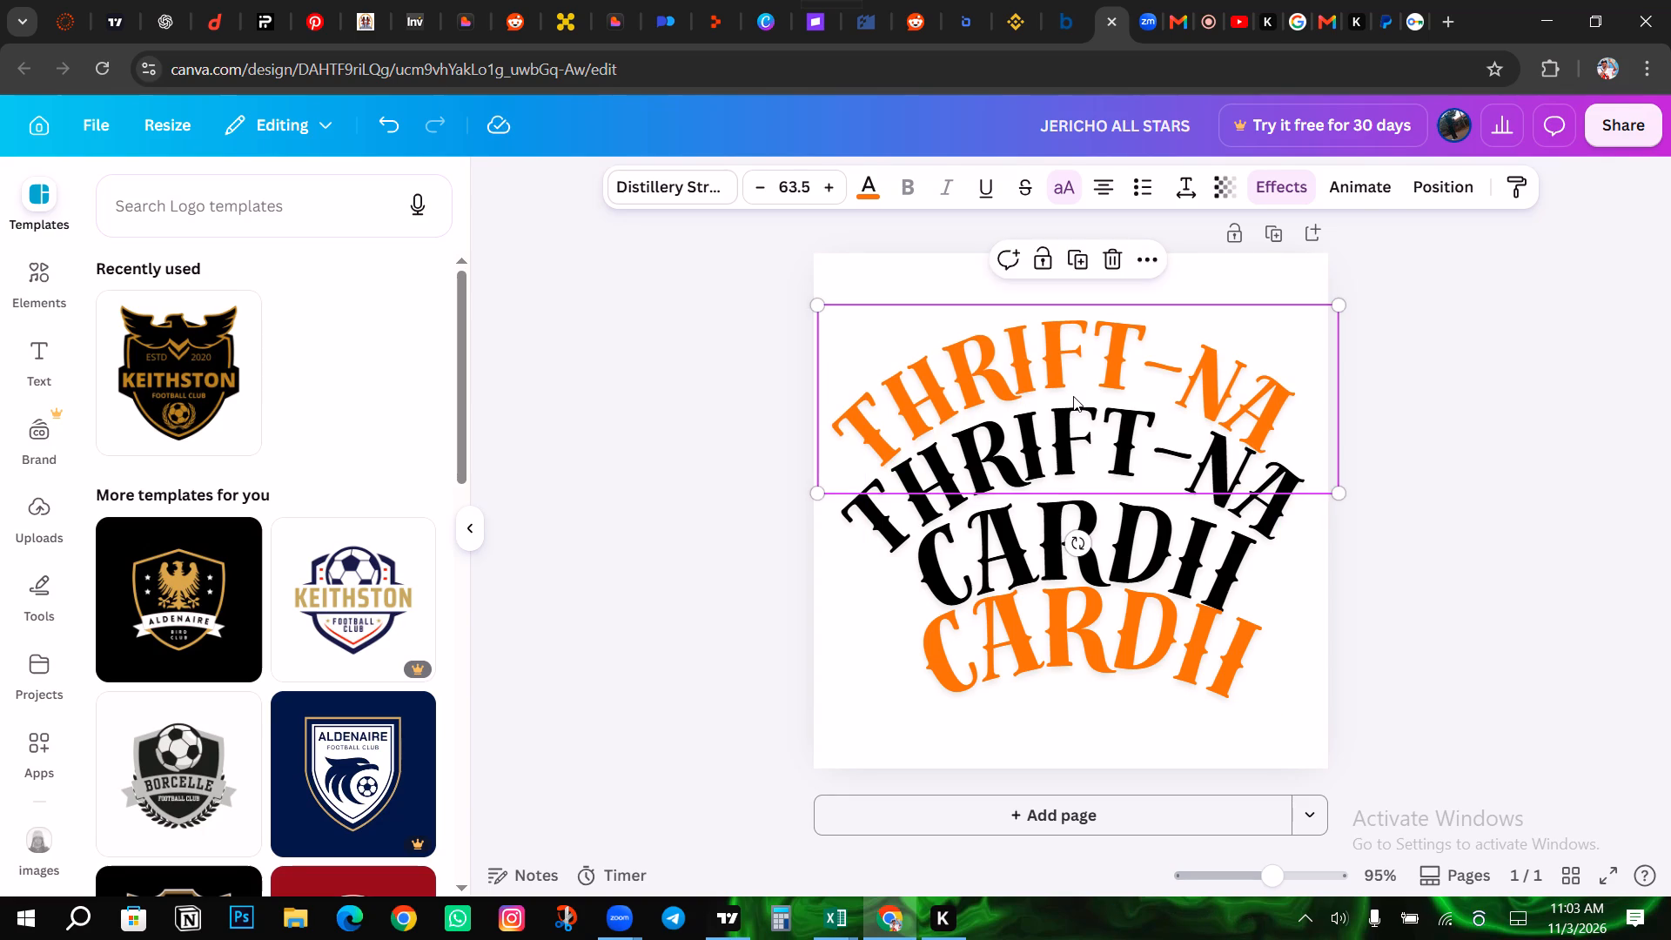
Fine-tune the vertical position of the orange THRIFT-NA text above its black copy with small up and down nudges.
{"action": "key", "text": "Down"}
{"action": "key", "text": "Down"}
{"action": "key", "text": "Down"}
{"action": "key", "text": "Up"}
{"action": "key", "text": "Up"}
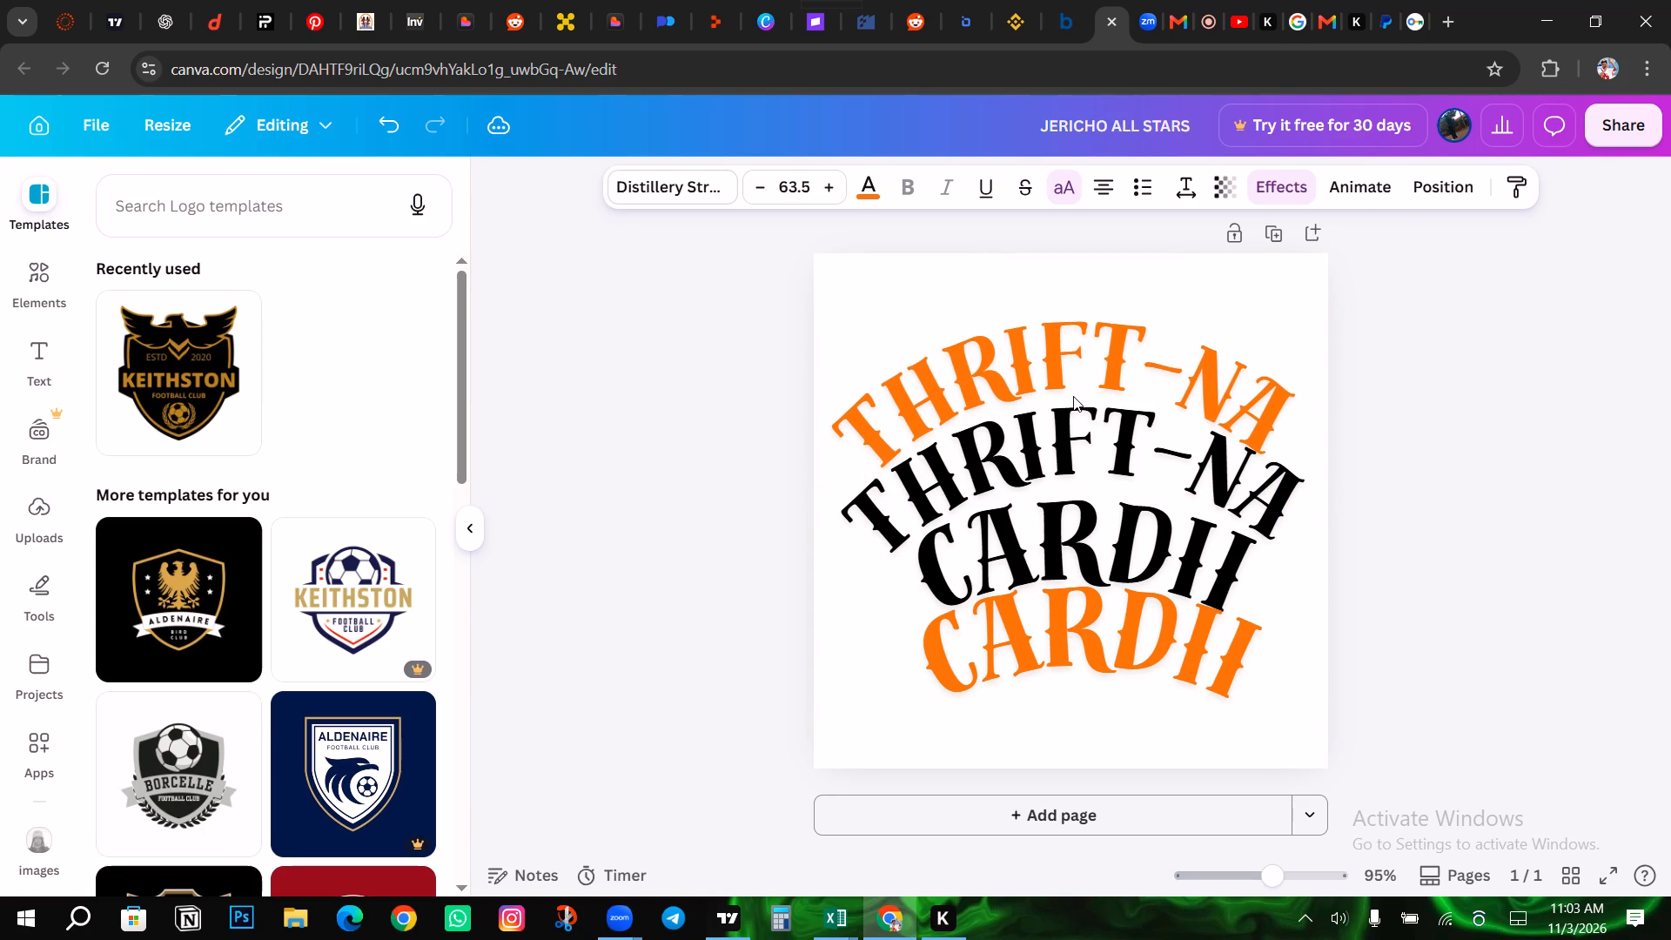
{"action": "key", "text": "Up"}
{"action": "key", "text": "Up"}
{"action": "key", "text": "Up"}
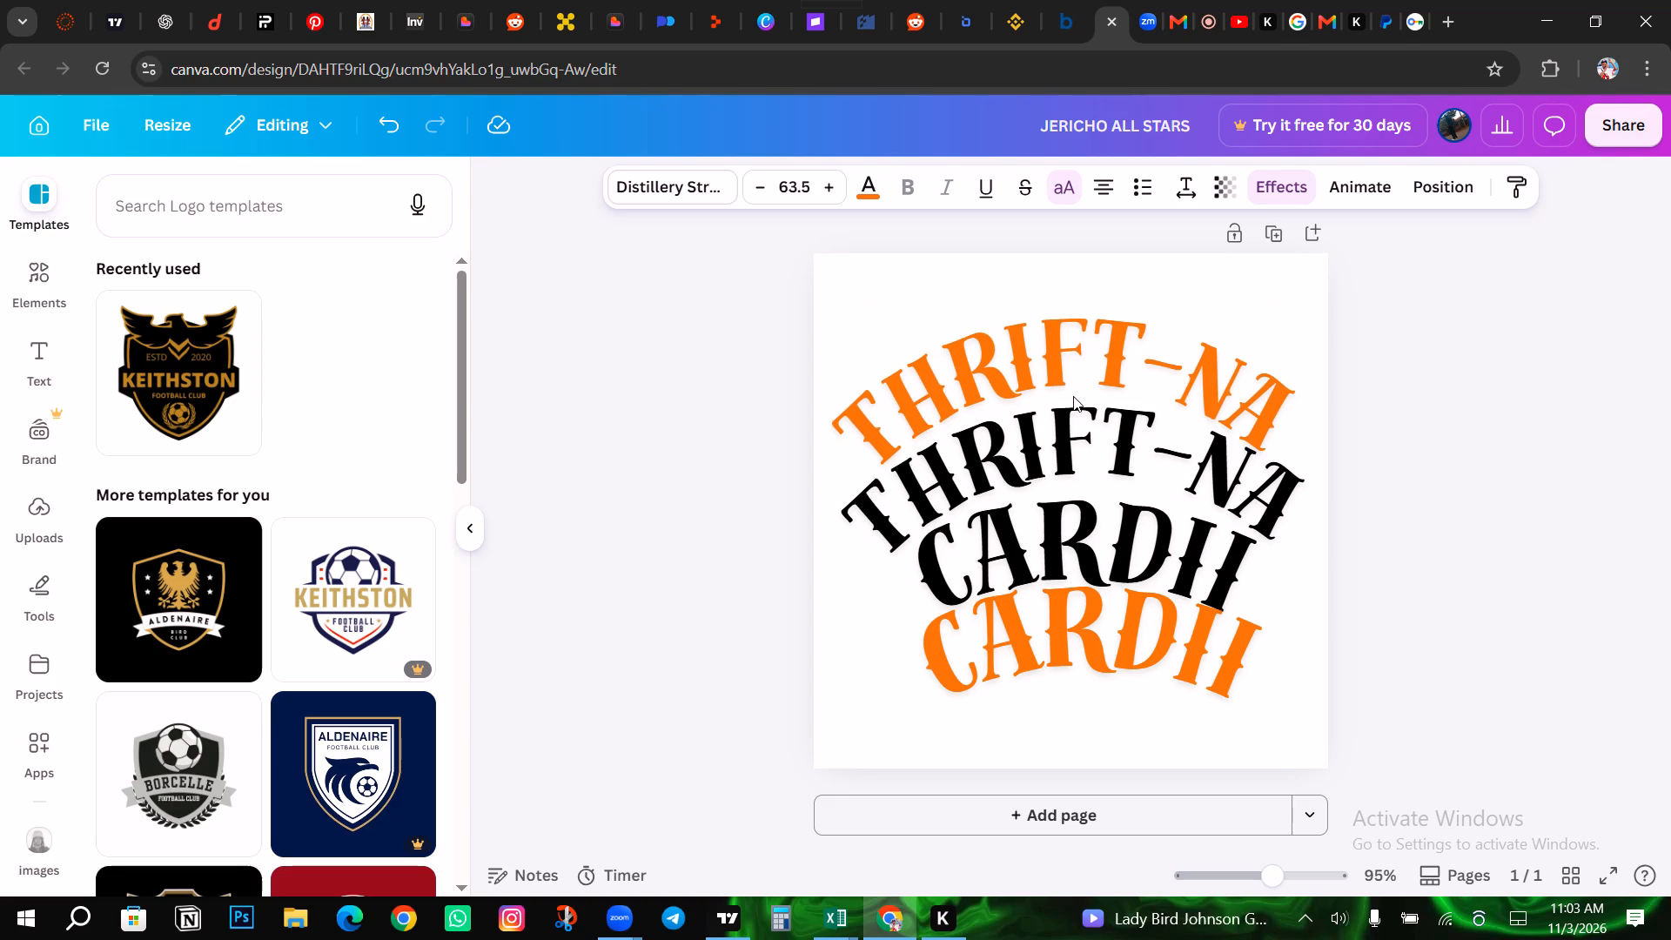
{"action": "key", "text": "Up"}
{"action": "key", "text": "Down"}
{"action": "key", "text": "Down"}
{"action": "key", "text": "Down"}
{"action": "key", "text": "Up"}
{"action": "key", "text": "Up"}
{"action": "key", "text": "Up"}
{"action": "key", "text": "Up"}
{"action": "key", "text": "Up"}
{"action": "key", "text": "Down"}
{"action": "key", "text": "Down"}
{"action": "key", "text": "Down"}
{"action": "key", "text": "Down"}
{"action": "key", "text": "Up"}
{"action": "key", "text": "Up"}
{"action": "key", "text": "Up"}
{"action": "key", "text": "Down"}
{"action": "key", "text": "Down"}
{"action": "key", "text": "Down"}
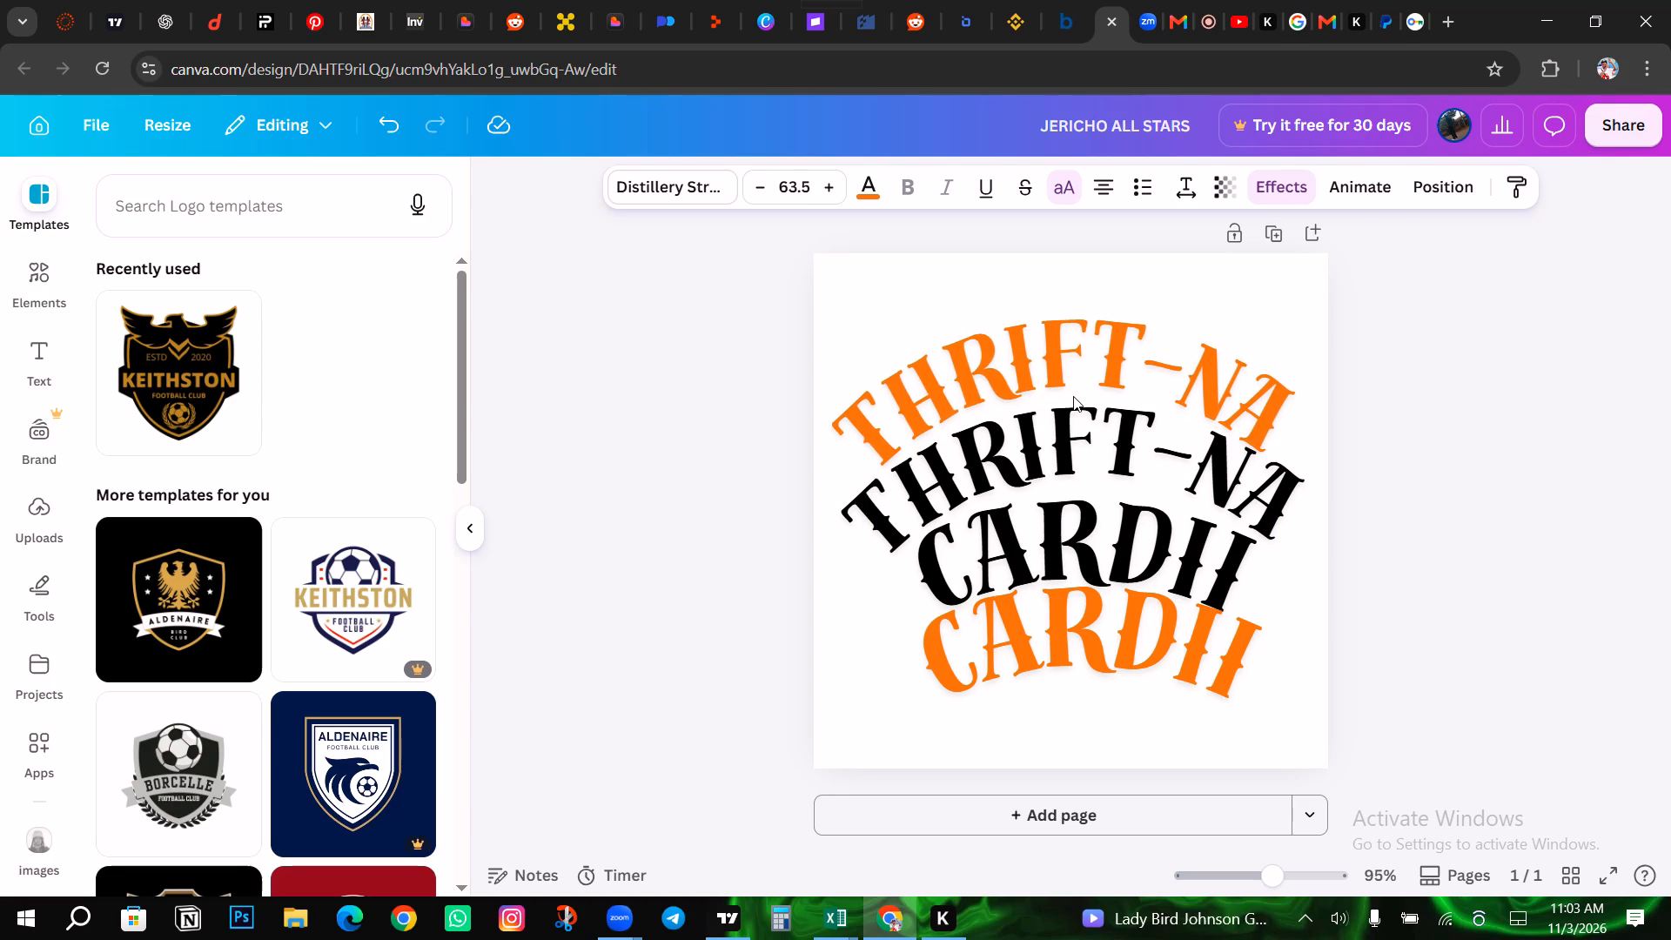
Fine-tune the height of the orange THRIFT-NA text above its black copy with small up and down nudges.
{"action": "key", "text": "Down"}
{"action": "key", "text": "Up"}
{"action": "key", "text": "Up"}
{"action": "key", "text": "Up"}
{"action": "key", "text": "Up"}
{"action": "key", "text": "Up"}
{"action": "key", "text": "Down"}
{"action": "key", "text": "Down"}
{"action": "key", "text": "Down"}
{"action": "key", "text": "Up"}
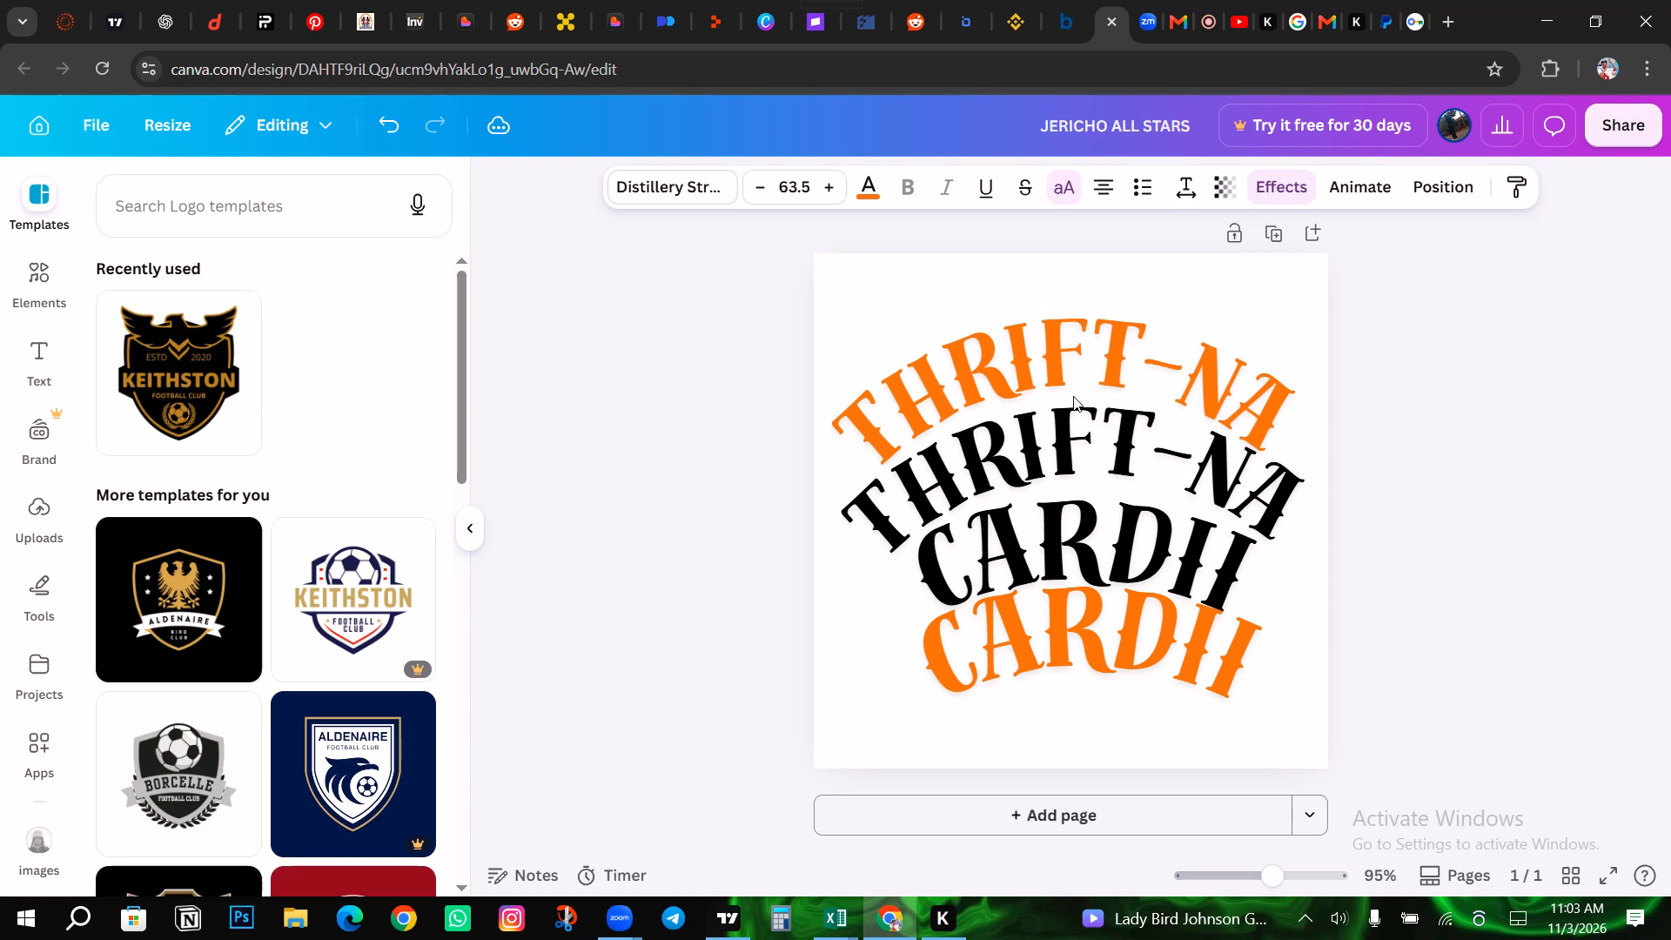
{"action": "key", "text": "Up"}
{"action": "key", "text": "Up"}
{"action": "key", "text": "Up"}
{"action": "key", "text": "Down"}
{"action": "key", "text": "Down"}
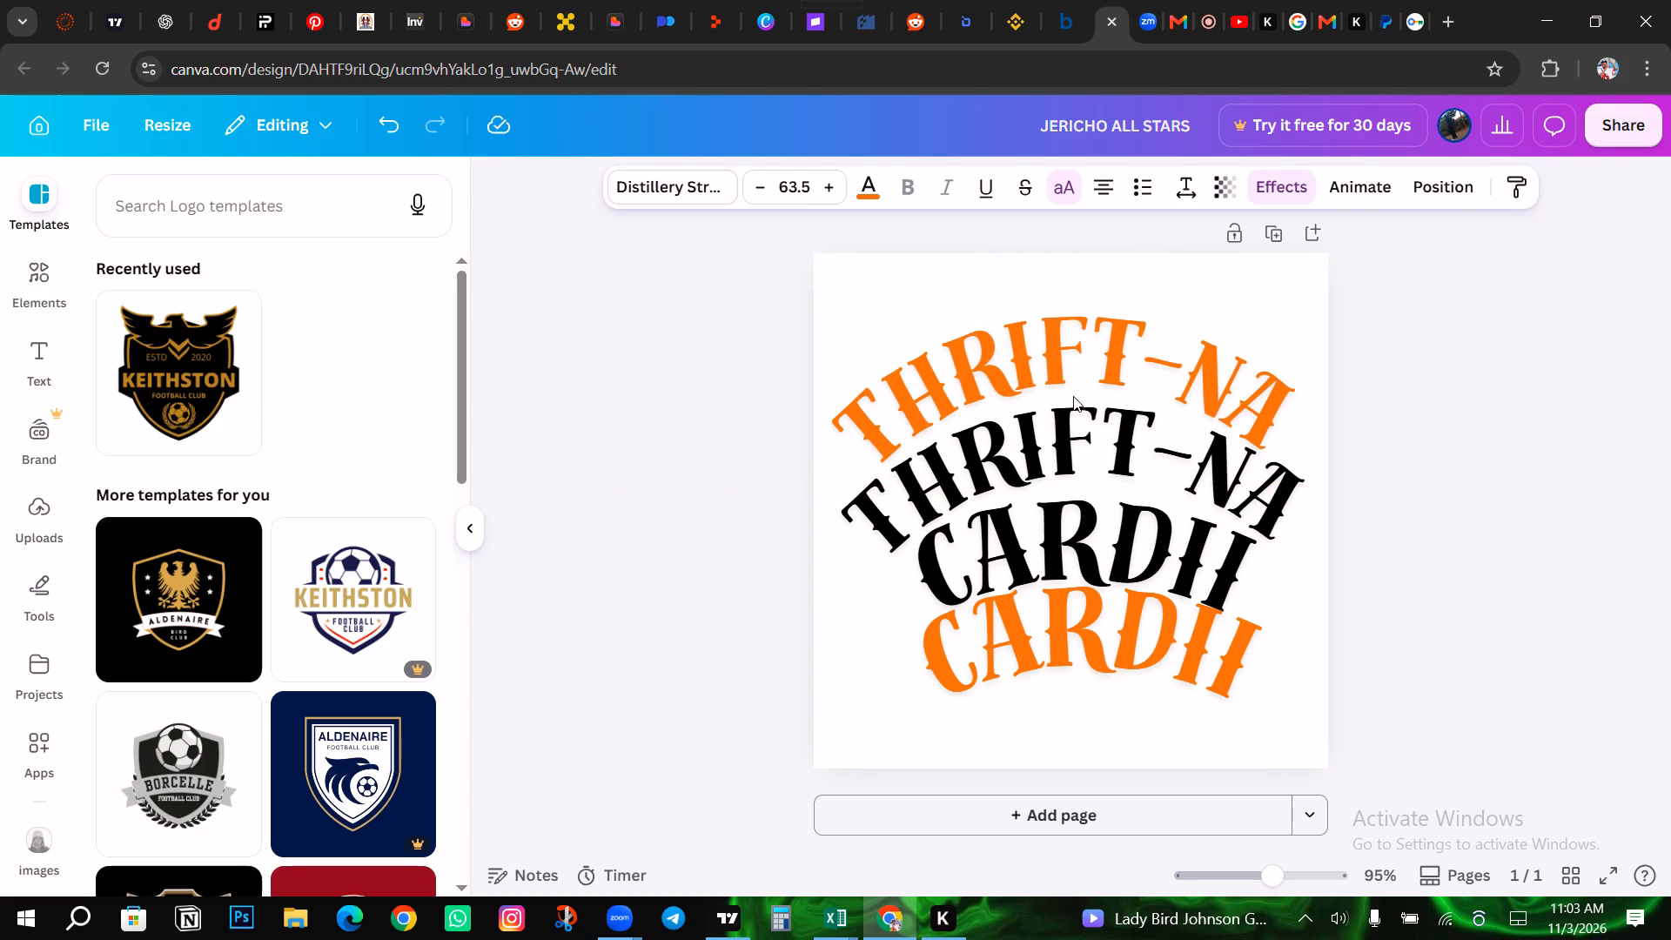
Raise the orange THRIFT-NA text in small nudges to widen the gap above its black copy.
{"action": "key", "text": "Up"}
{"action": "key", "text": "Up"}
{"action": "key", "text": "Up"}
{"action": "key", "text": "Up"}
{"action": "key", "text": "Up"}
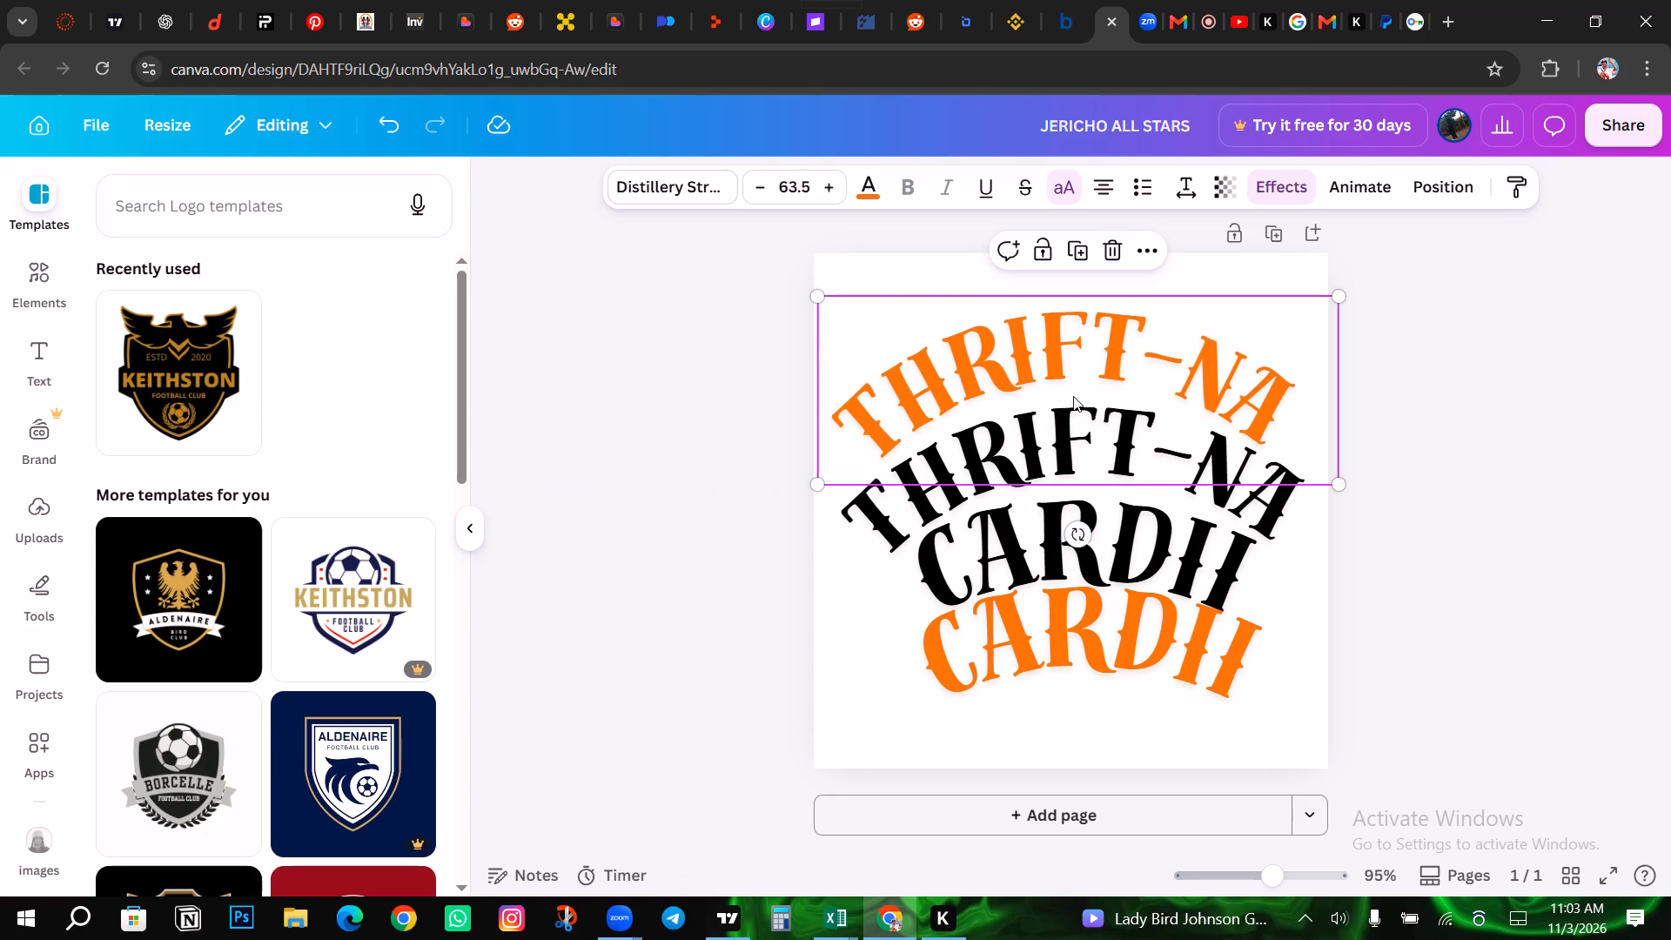
{"action": "key", "text": "Up"}
{"action": "key", "text": "Up"}
{"action": "key", "text": "Up"}
{"action": "key", "text": "Up"}
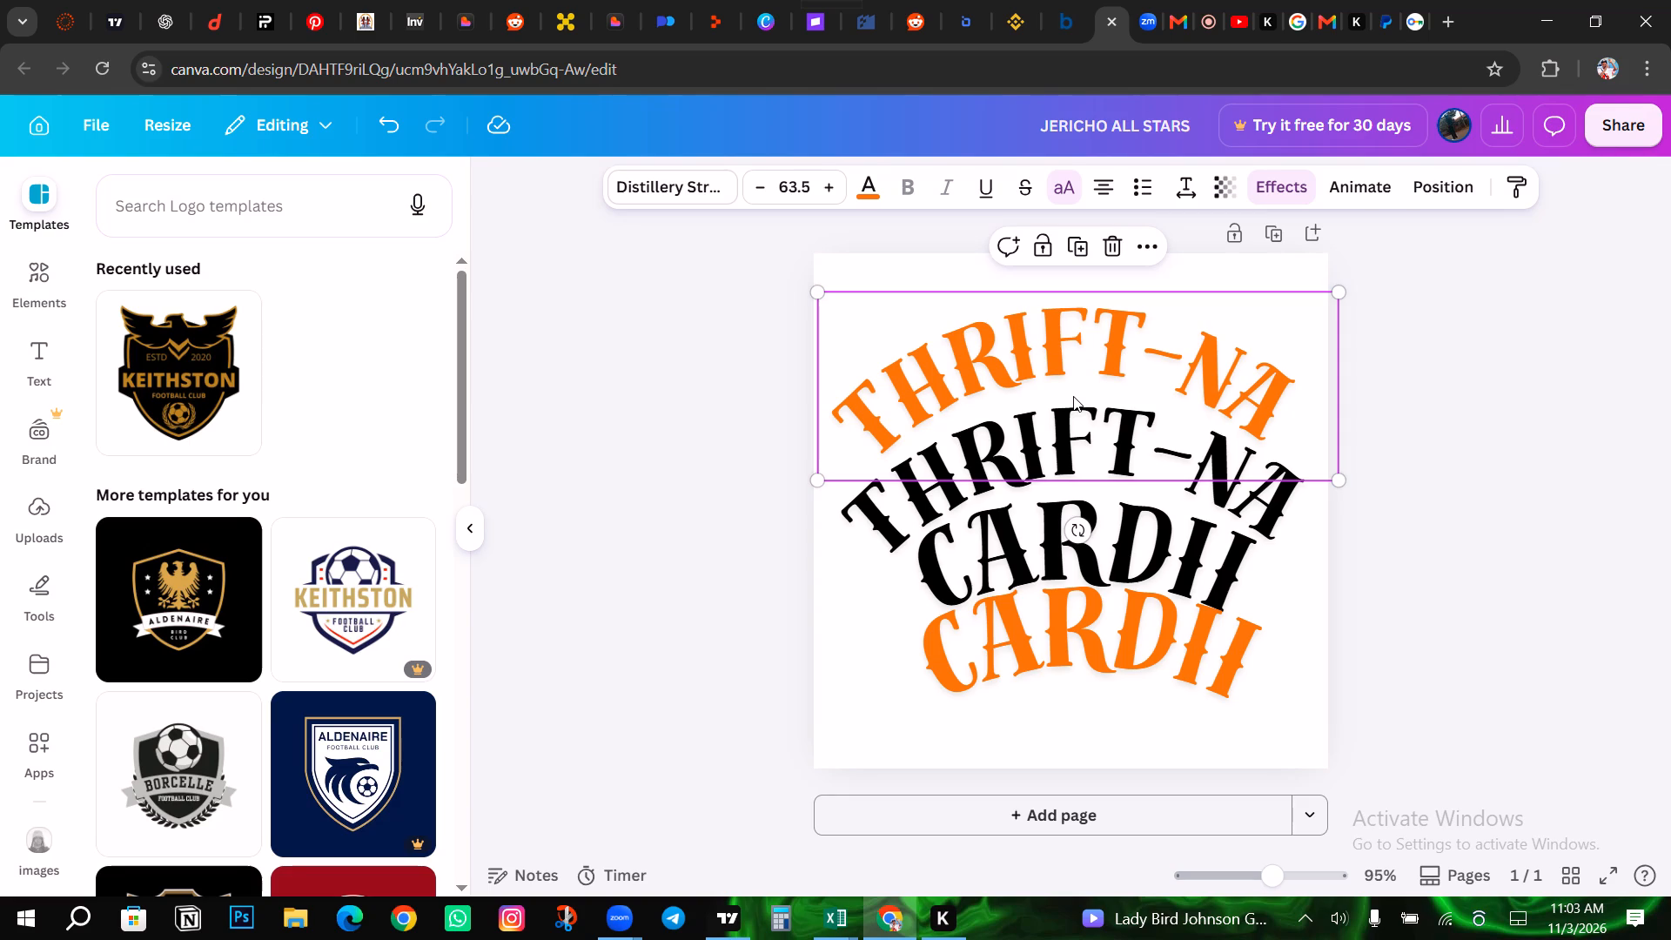
{"action": "key", "text": "Up"}
{"action": "key", "text": "Up"}
{"action": "key", "text": "Up"}
{"action": "key", "text": "Up"}
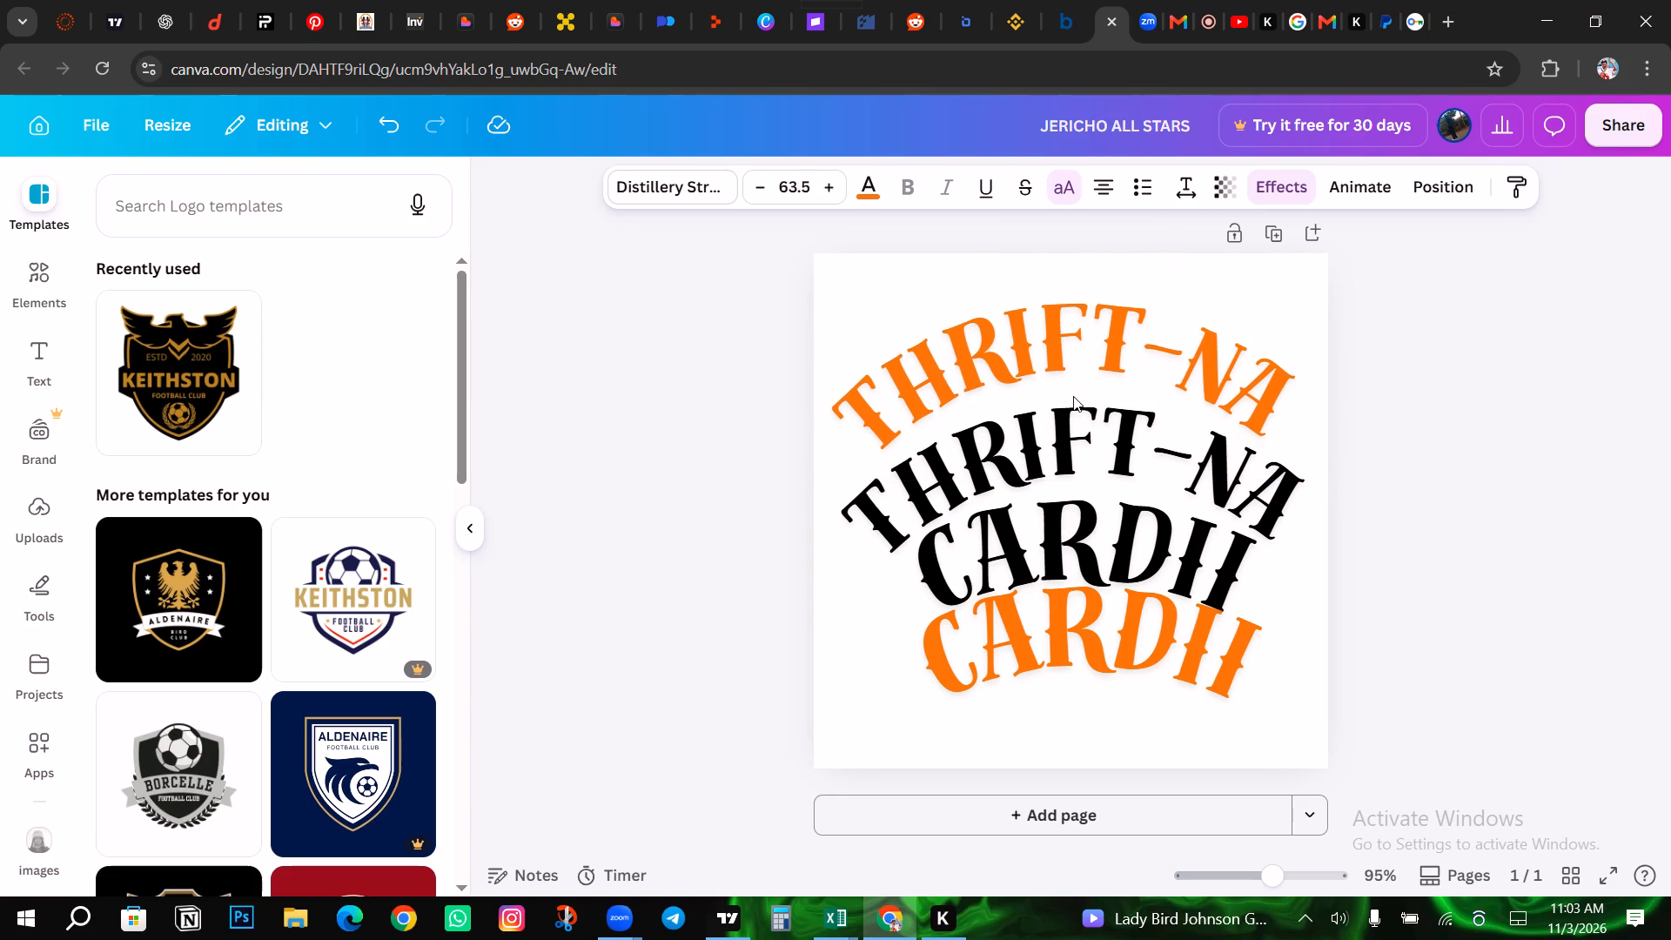
Move the orange THRIFT-NA text far above its black copy until its arch extends past the page's upper edge.
{"action": "key", "text": "Up"}
{"action": "key", "text": "Up"}
{"action": "key", "text": "Up"}
{"action": "key", "text": "Up"}
{"action": "key", "text": "Up"}
{"action": "key", "text": "Up"}
{"action": "key", "text": "Up"}
{"action": "key", "text": "Up"}
{"action": "key", "text": "Up"}
{"action": "key", "text": "Up"}
{"action": "key", "text": "Up"}
{"action": "key", "text": "Up"}
{"action": "key", "text": "Up"}
{"action": "key", "text": "Up"}
{"action": "key", "text": "Up"}
{"action": "key", "text": "Up"}
{"action": "key", "text": "Up"}
{"action": "key", "text": "Up"}
{"action": "key", "text": "Up"}
{"action": "key", "text": "Up"}
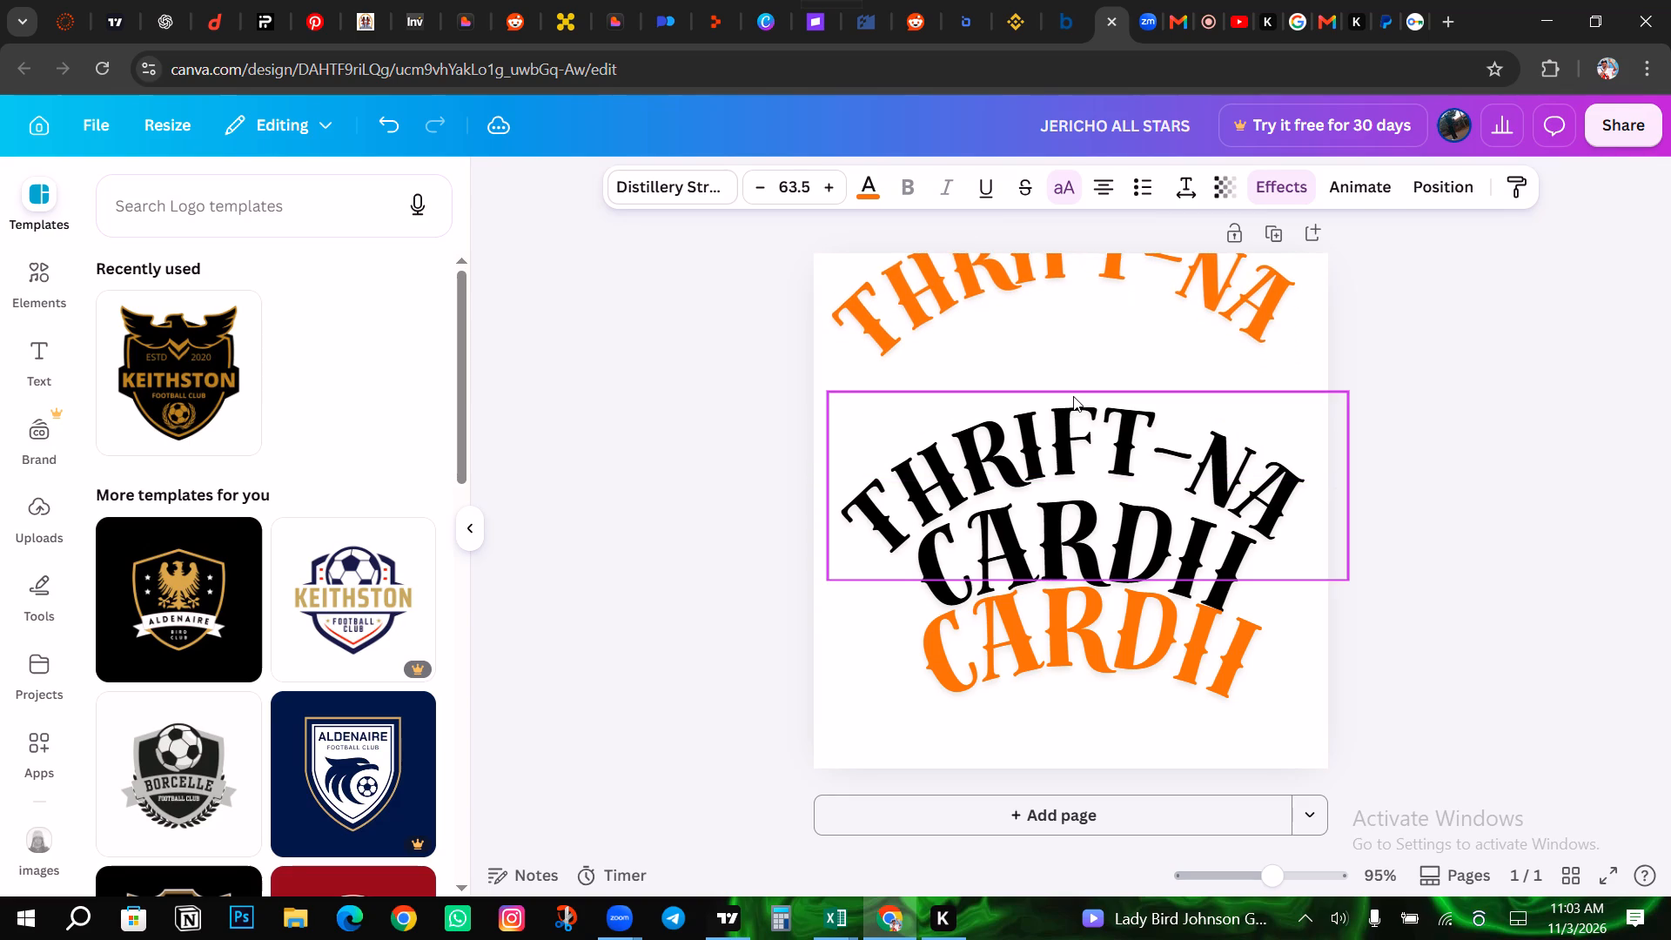
{"action": "key", "text": "Up"}
{"action": "key", "text": "Up"}
{"action": "key", "text": "Up"}
{"action": "key", "text": "Up"}
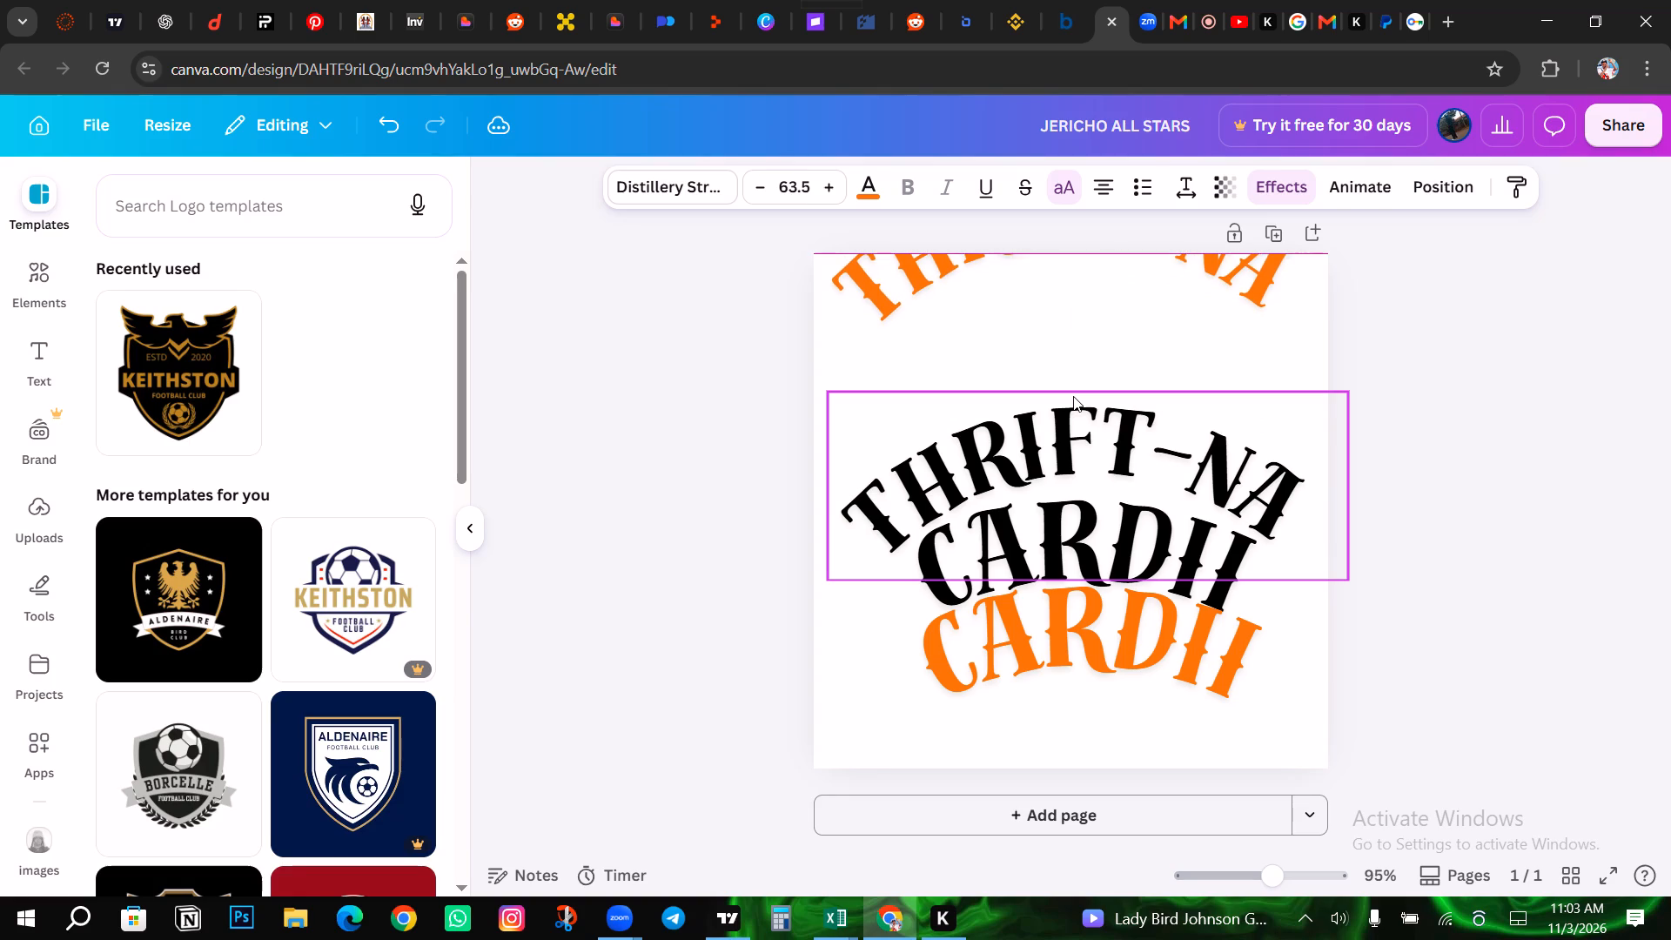
{"action": "key", "text": "Up"}
{"action": "key", "text": "Up"}
{"action": "key", "text": "Up"}
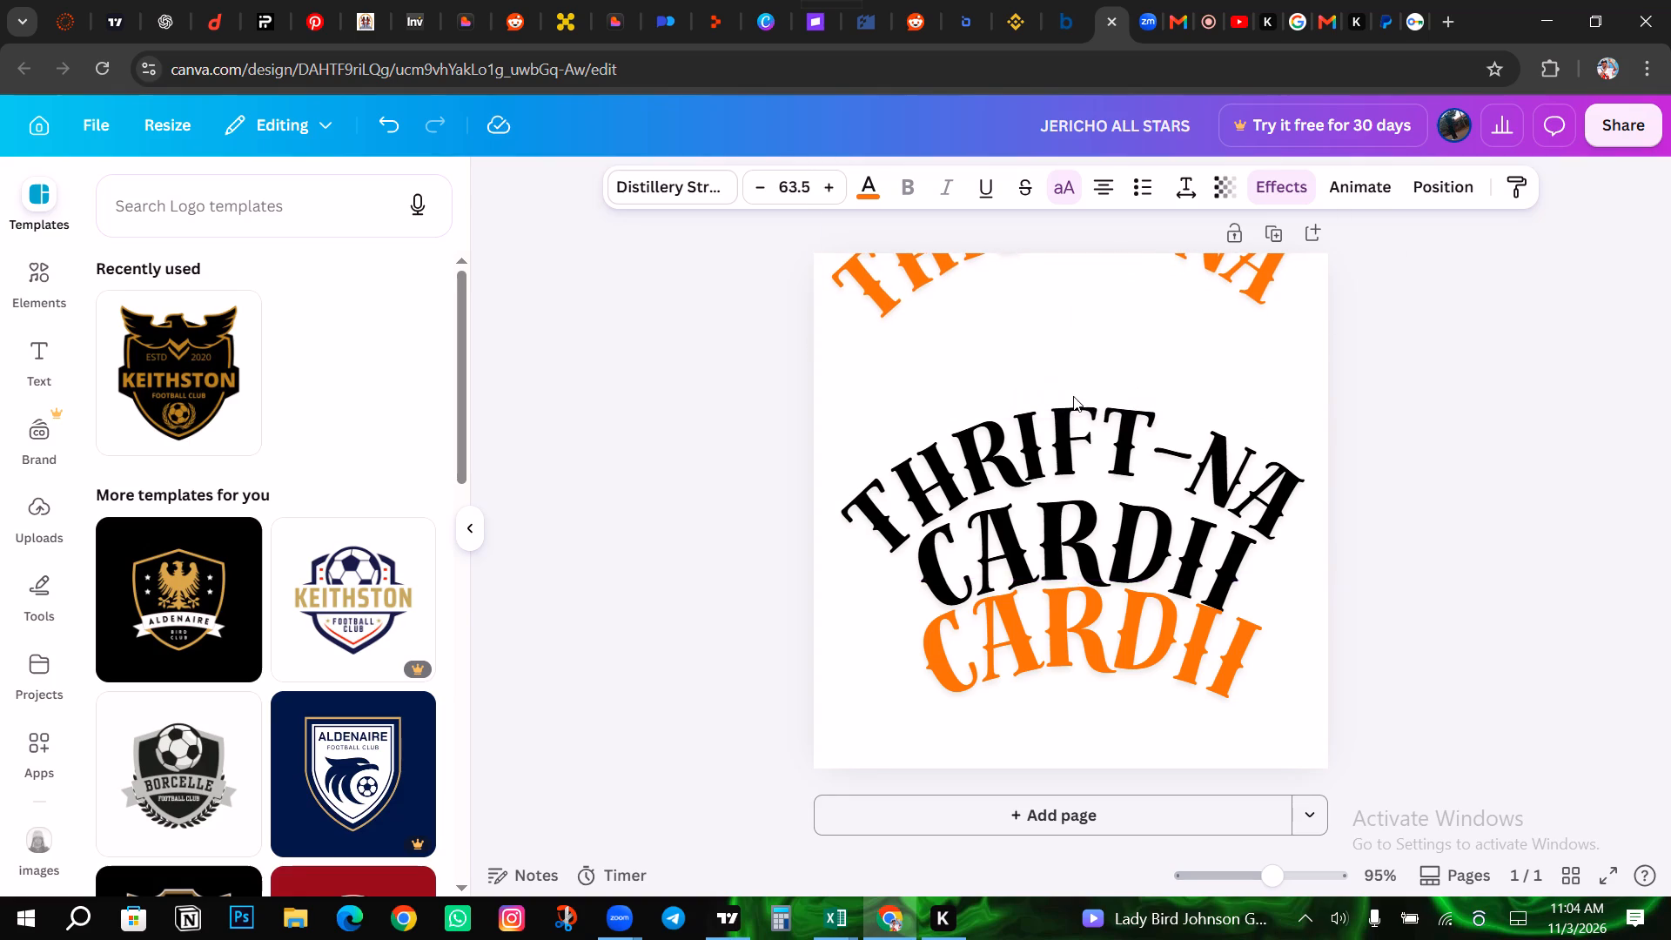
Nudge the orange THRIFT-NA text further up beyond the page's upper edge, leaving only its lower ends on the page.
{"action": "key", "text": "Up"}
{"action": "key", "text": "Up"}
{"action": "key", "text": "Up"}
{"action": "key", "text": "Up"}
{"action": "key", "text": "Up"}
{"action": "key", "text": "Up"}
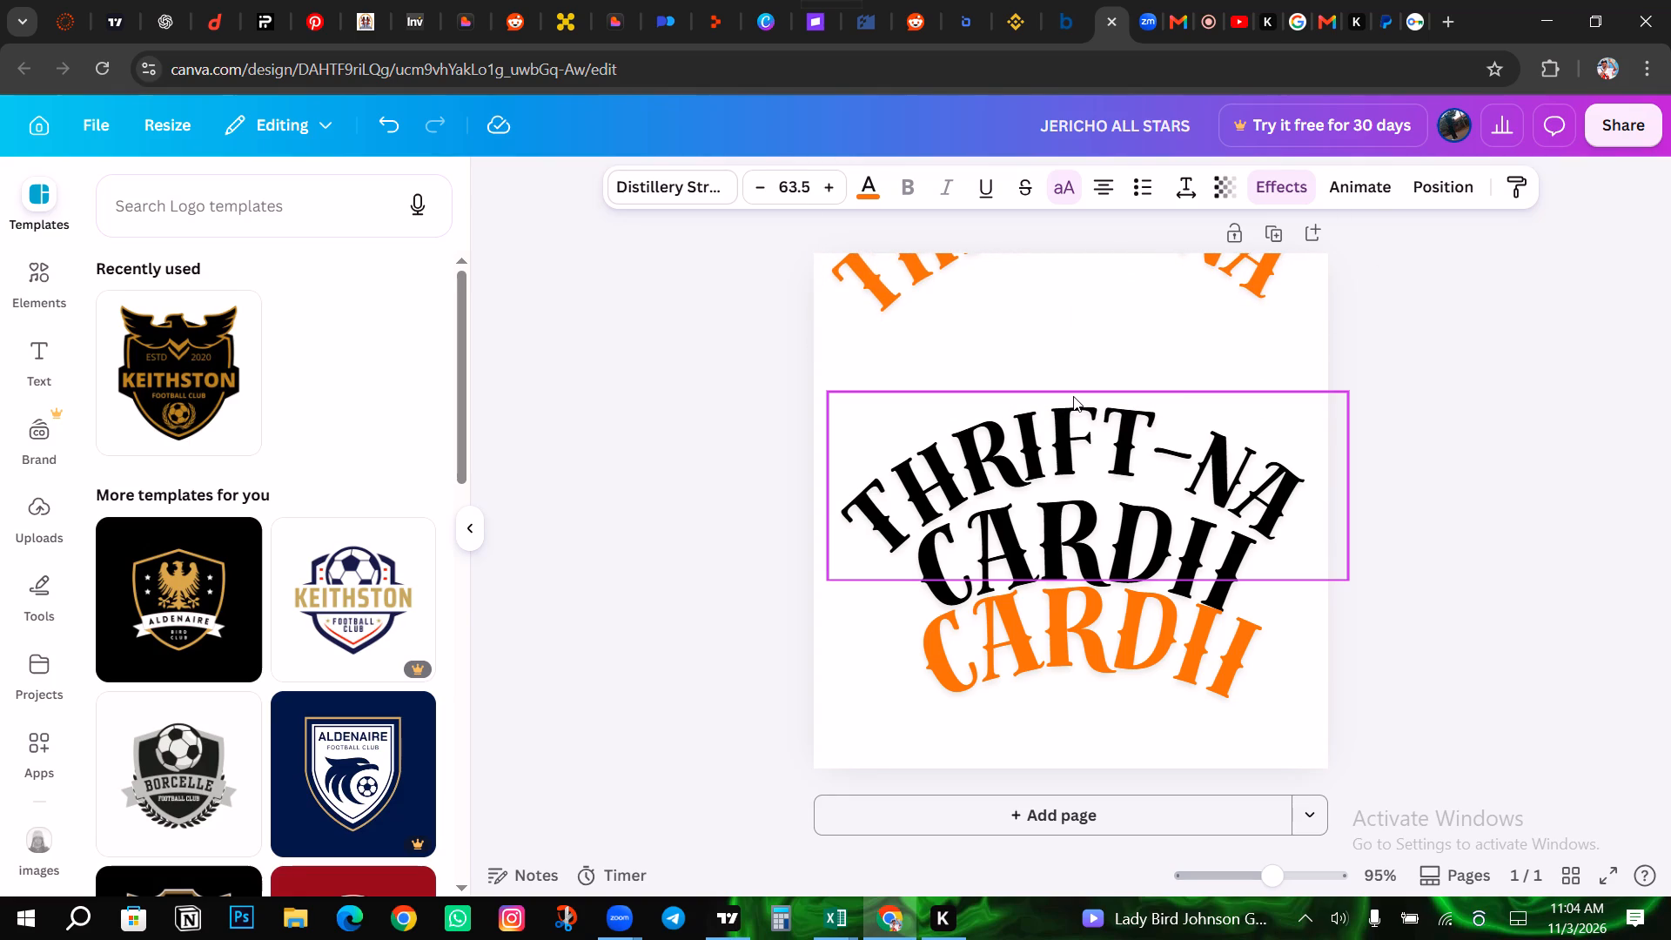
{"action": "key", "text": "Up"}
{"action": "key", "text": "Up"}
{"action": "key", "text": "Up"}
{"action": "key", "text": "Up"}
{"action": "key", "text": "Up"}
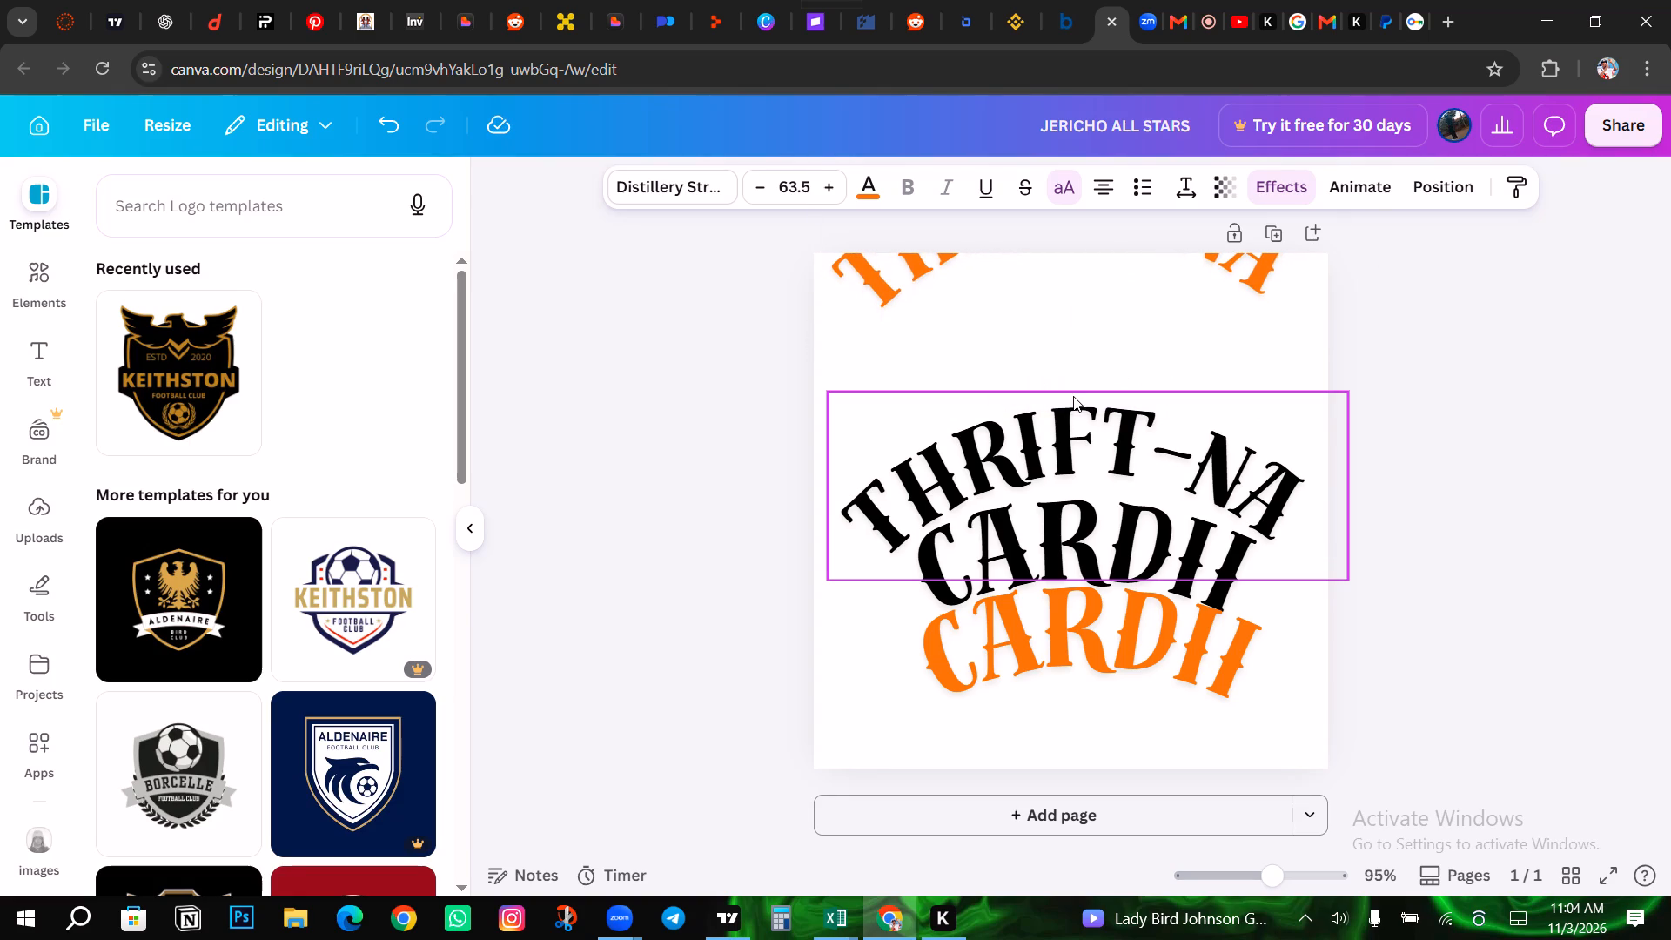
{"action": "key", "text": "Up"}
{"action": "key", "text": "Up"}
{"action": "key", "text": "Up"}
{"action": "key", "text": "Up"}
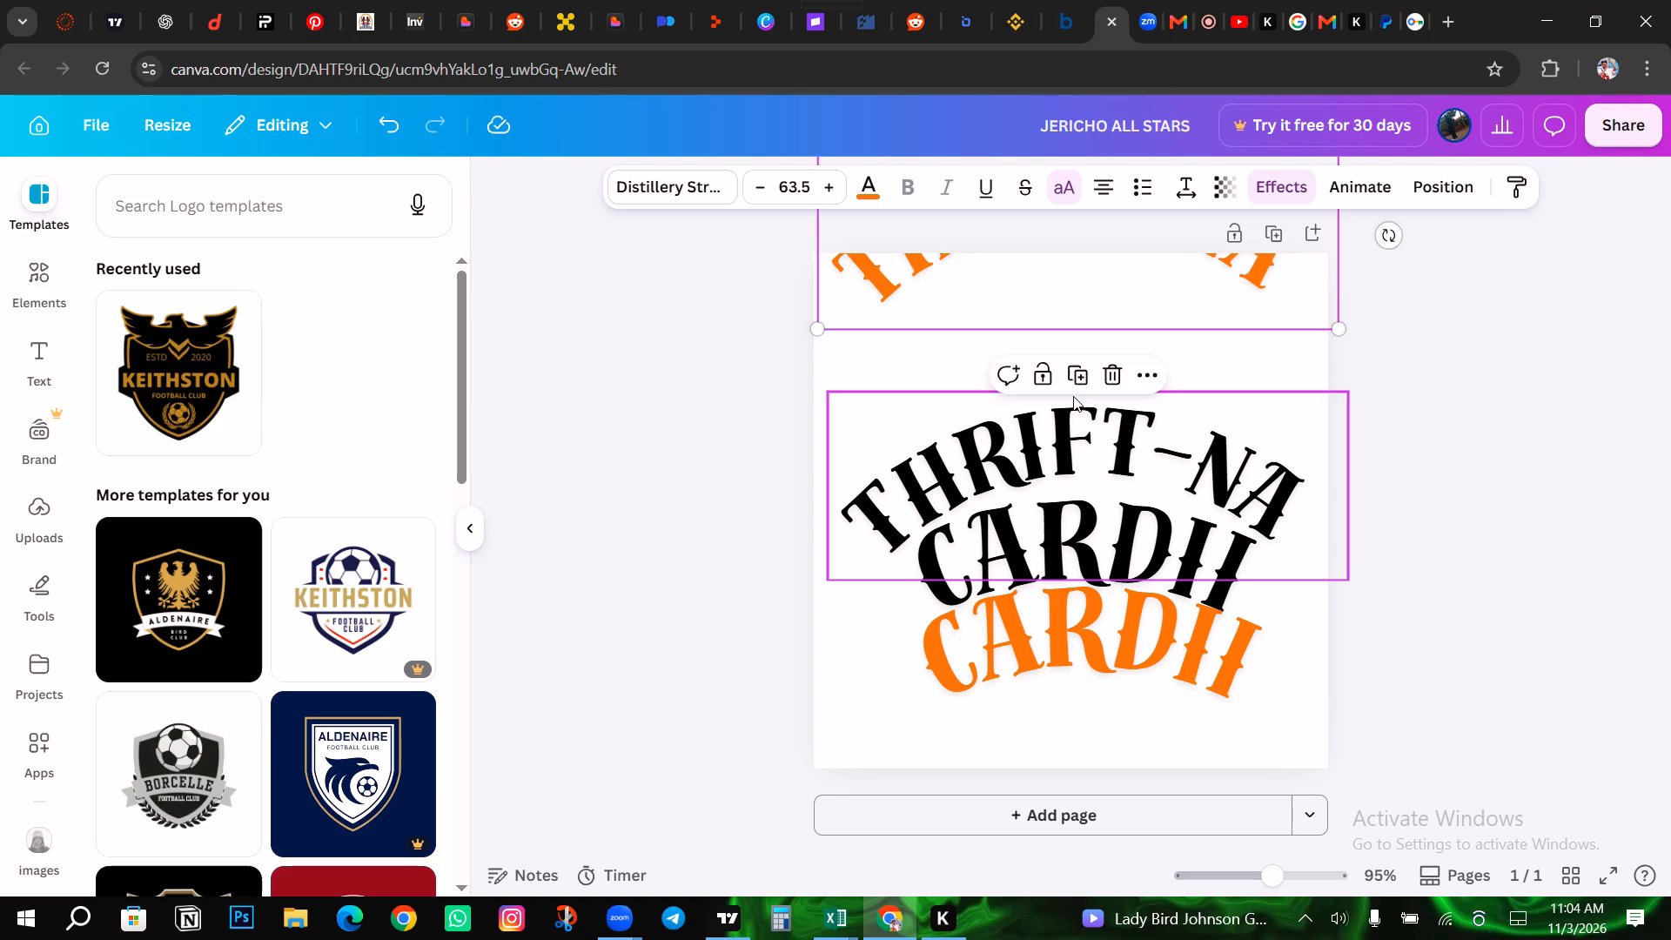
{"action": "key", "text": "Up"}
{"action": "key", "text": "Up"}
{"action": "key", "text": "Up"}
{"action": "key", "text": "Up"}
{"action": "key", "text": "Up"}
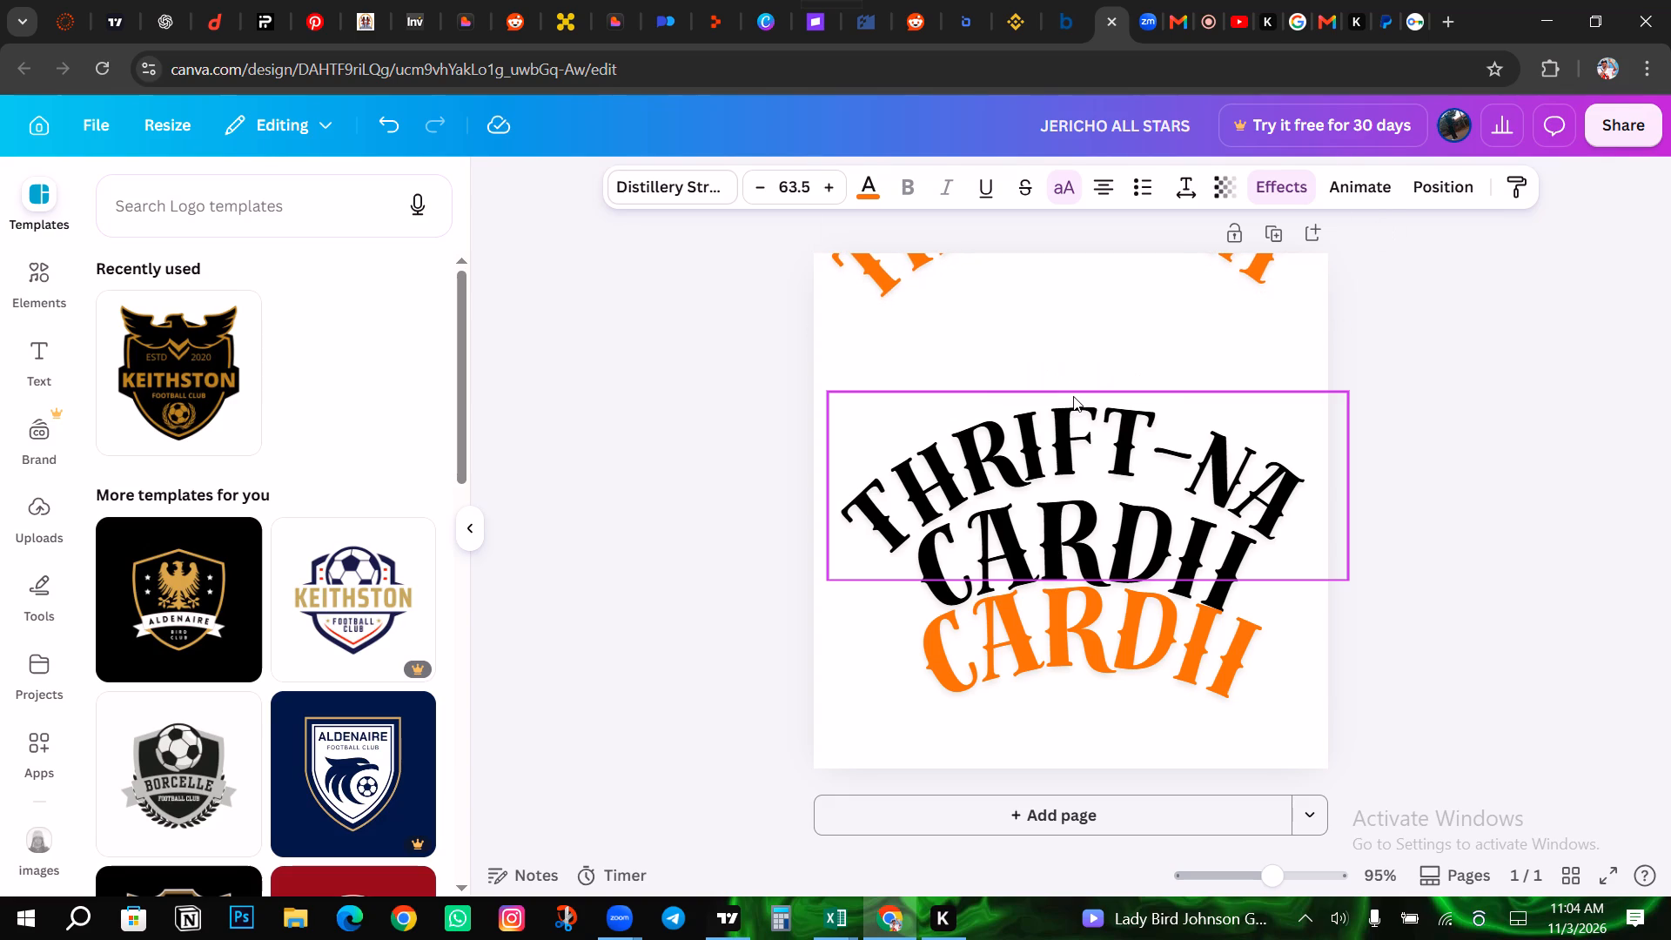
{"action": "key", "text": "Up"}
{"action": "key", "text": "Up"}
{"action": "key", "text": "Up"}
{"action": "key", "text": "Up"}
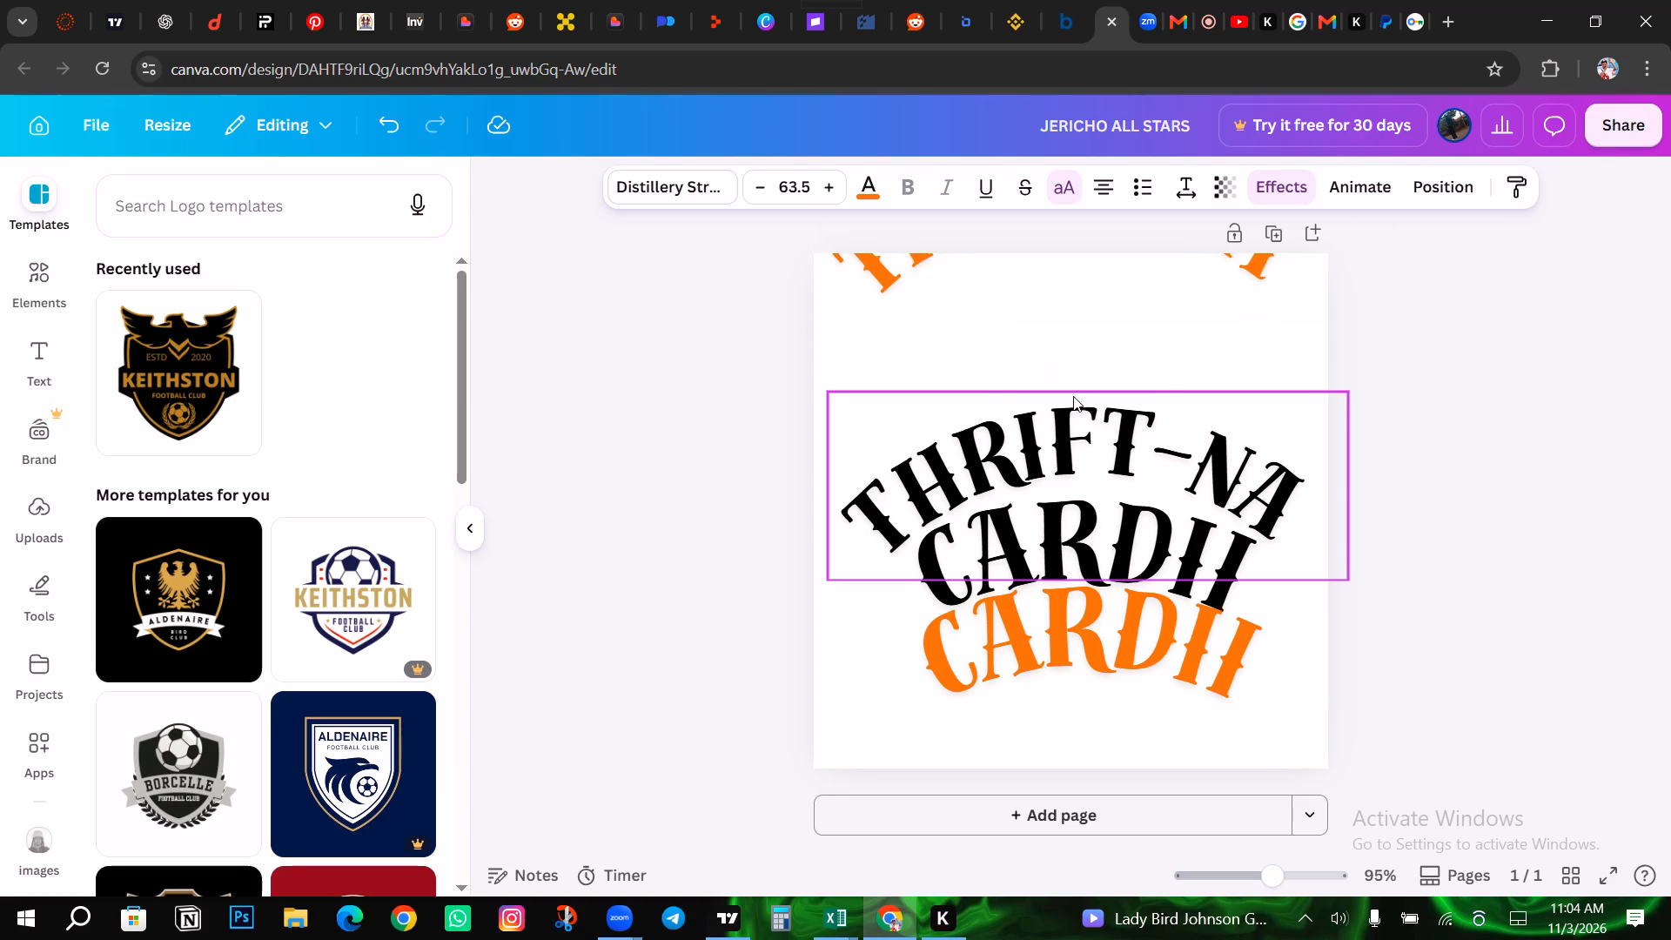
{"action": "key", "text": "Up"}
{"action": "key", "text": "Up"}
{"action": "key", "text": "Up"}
Lower the orange THRIFT-NA text to bring most of its lettering back onto the page.
{"action": "key", "text": "Down"}
{"action": "key", "text": "Down"}
{"action": "key", "text": "Down"}
{"action": "key", "text": "Down"}
{"action": "key", "text": "Down"}
{"action": "key", "text": "Down"}
{"action": "key", "text": "Down"}
{"action": "key", "text": "Down"}
{"action": "key", "text": "Down"}
{"action": "key", "text": "Down"}
{"action": "key", "text": "Down"}
{"action": "key", "text": "Down"}
{"action": "key", "text": "Down"}
{"action": "key", "text": "Down"}
{"action": "key", "text": "Down"}
{"action": "key", "text": "Down"}
{"action": "key", "text": "Down"}
{"action": "key", "text": "Down"}
{"action": "key", "text": "Down"}
{"action": "key", "text": "Down"}
{"action": "key", "text": "Down"}
{"action": "key", "text": "Down"}
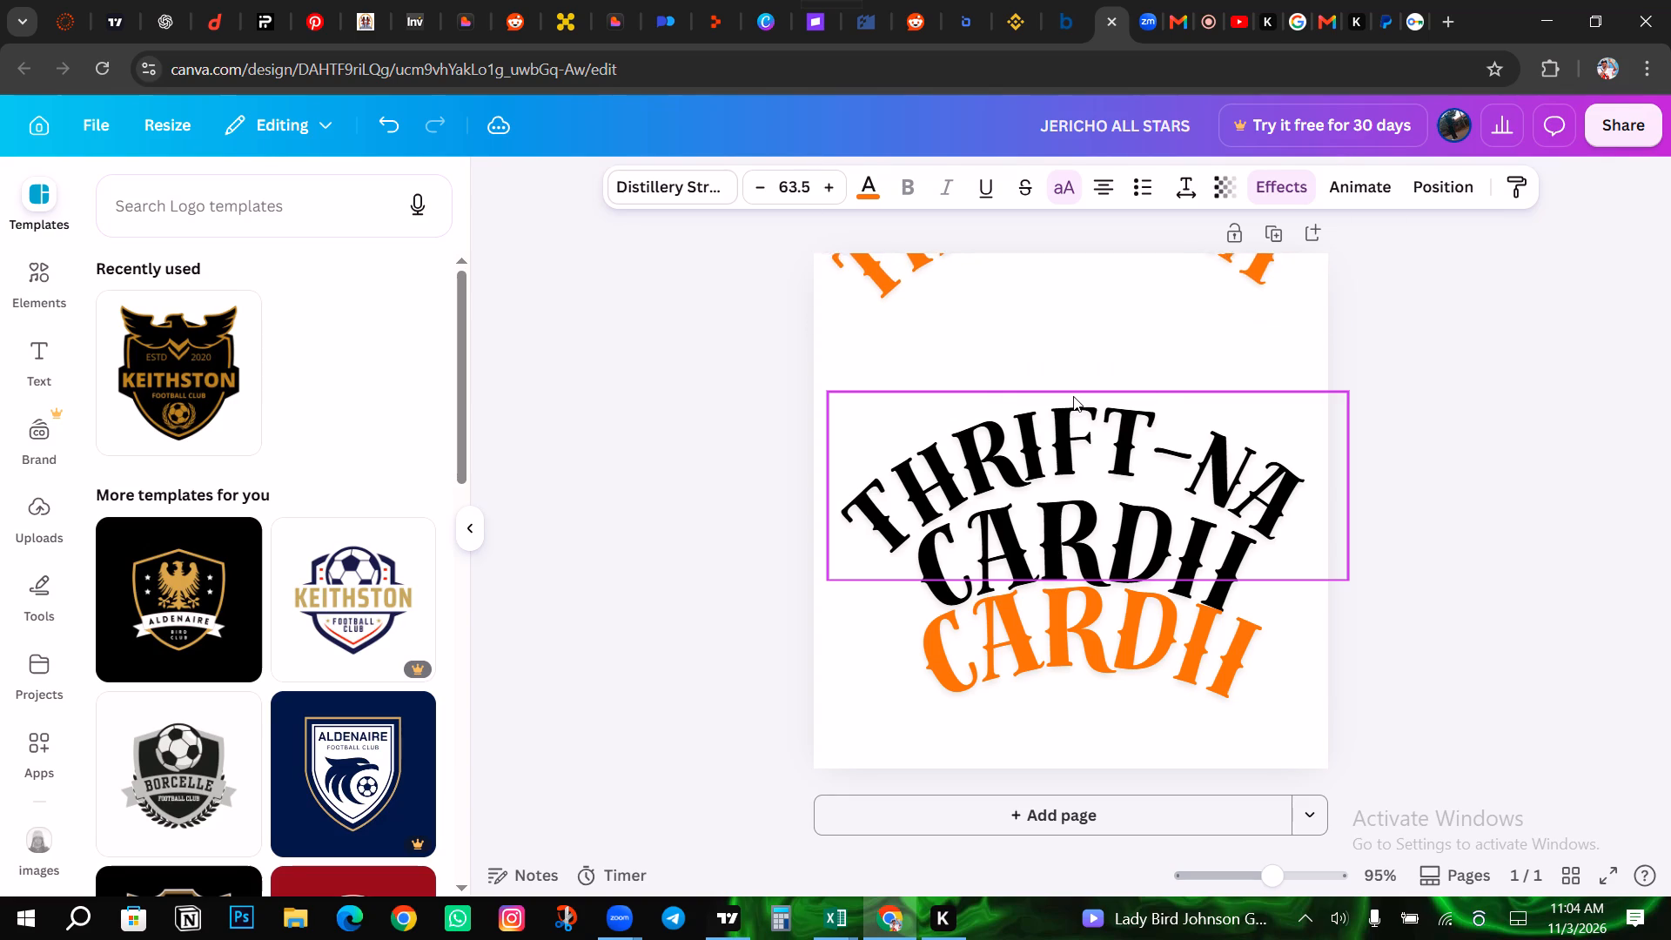
{"action": "key", "text": "Down"}
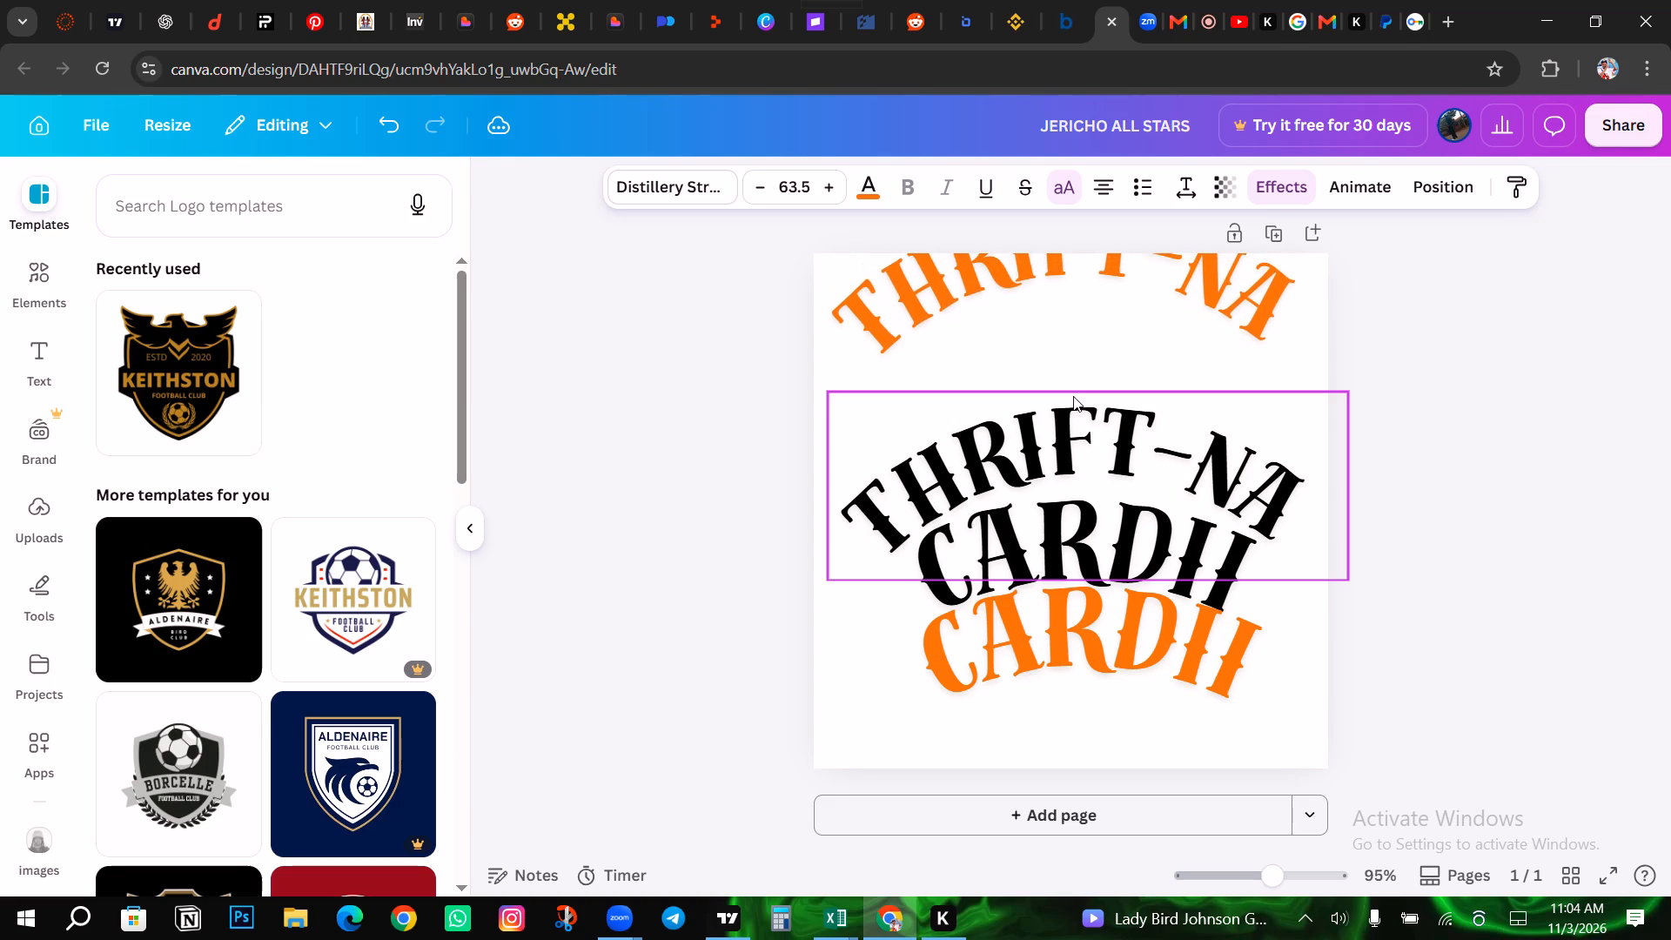
Nudge the orange THRIFT-NA text slightly lower toward its black copy, keeping a wide gap between them.
{"action": "key", "text": "Down"}
{"action": "key", "text": "Down"}
{"action": "key", "text": "Down"}
{"action": "key", "text": "Down"}
{"action": "key", "text": "Down"}
{"action": "key", "text": "Down"}
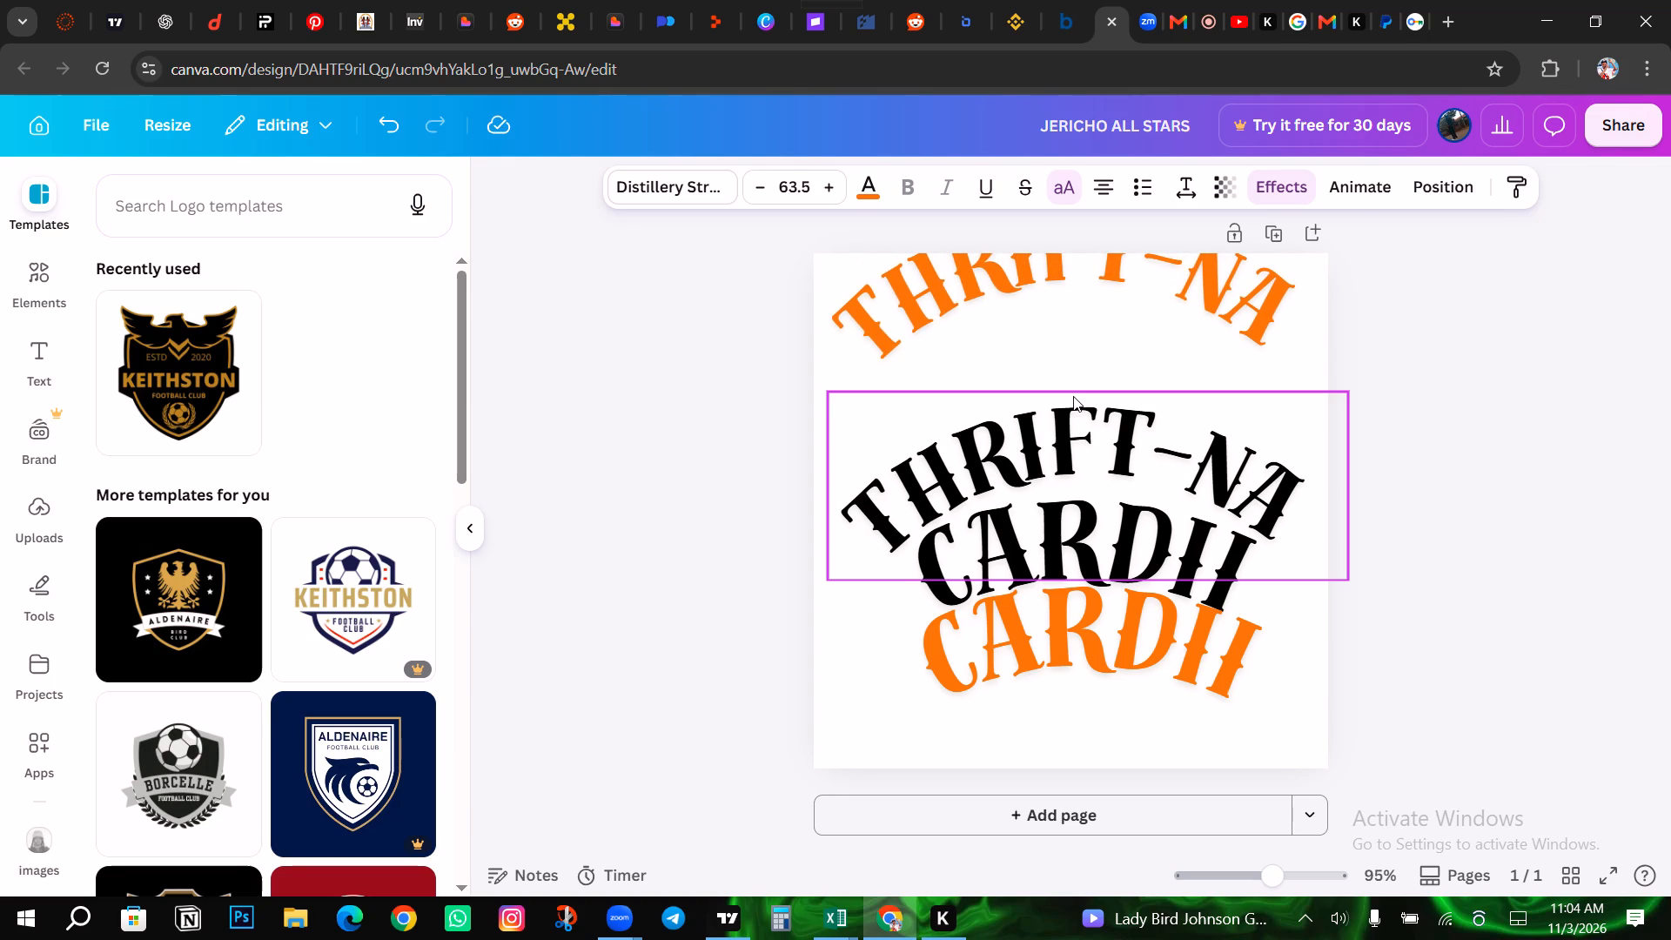
{"action": "key", "text": "Down"}
{"action": "key", "text": "Down"}
{"action": "key", "text": "Down"}
{"action": "key", "text": "Down"}
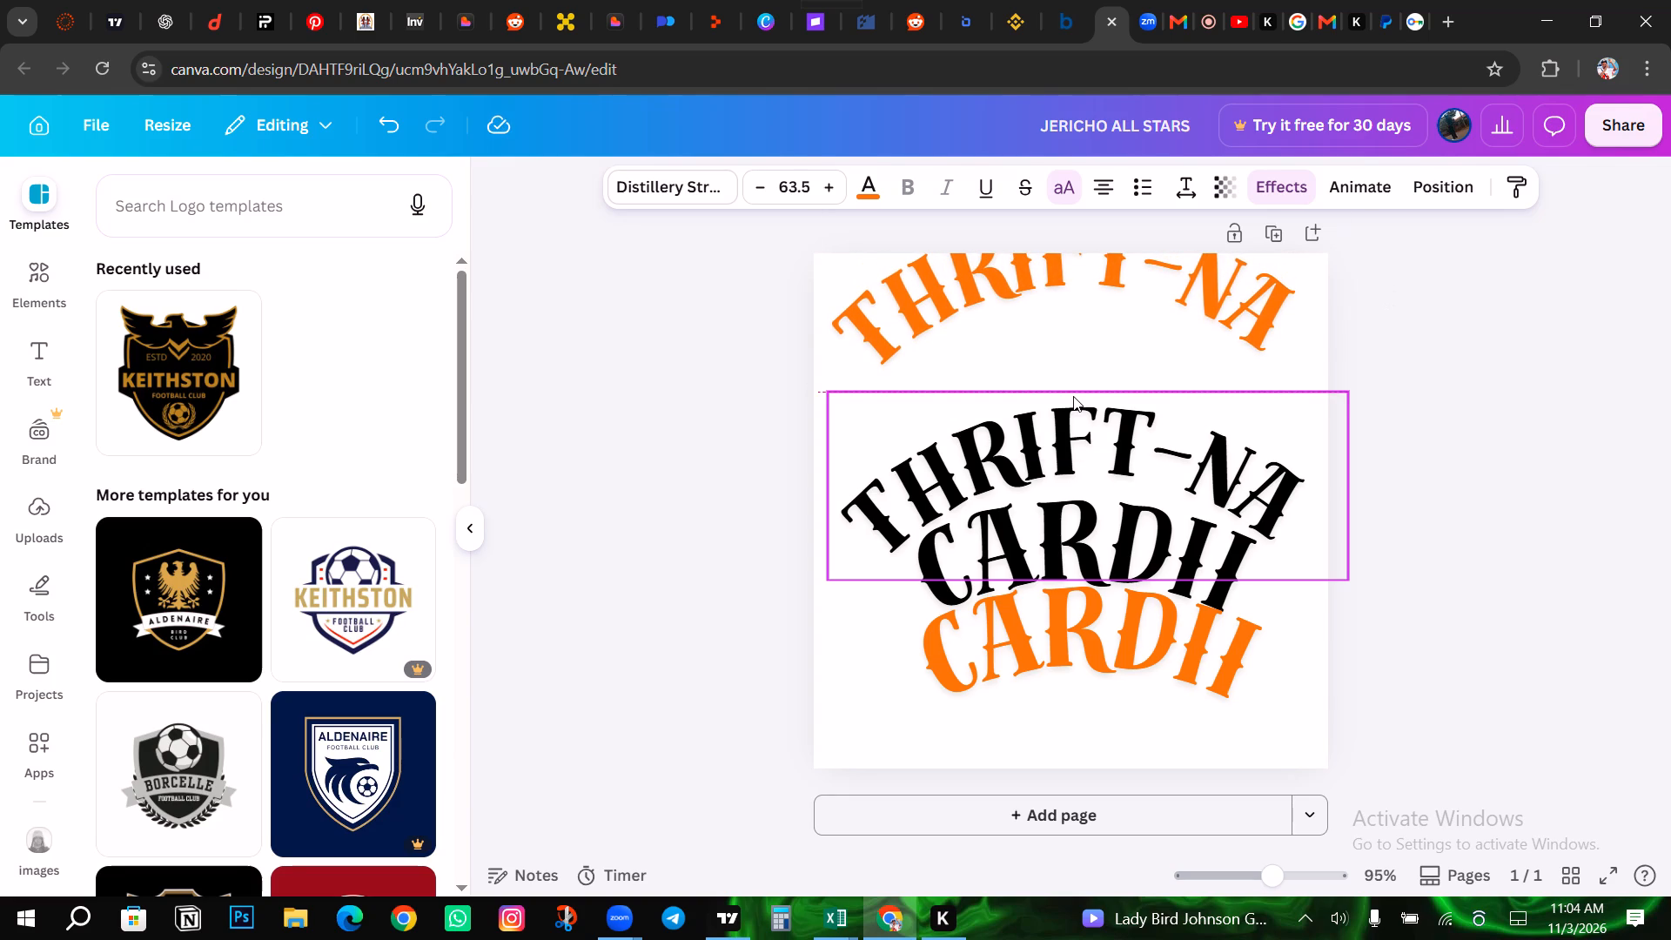
{"action": "key", "text": "Down"}
{"action": "key", "text": "Down"}
{"action": "key", "text": "Down"}
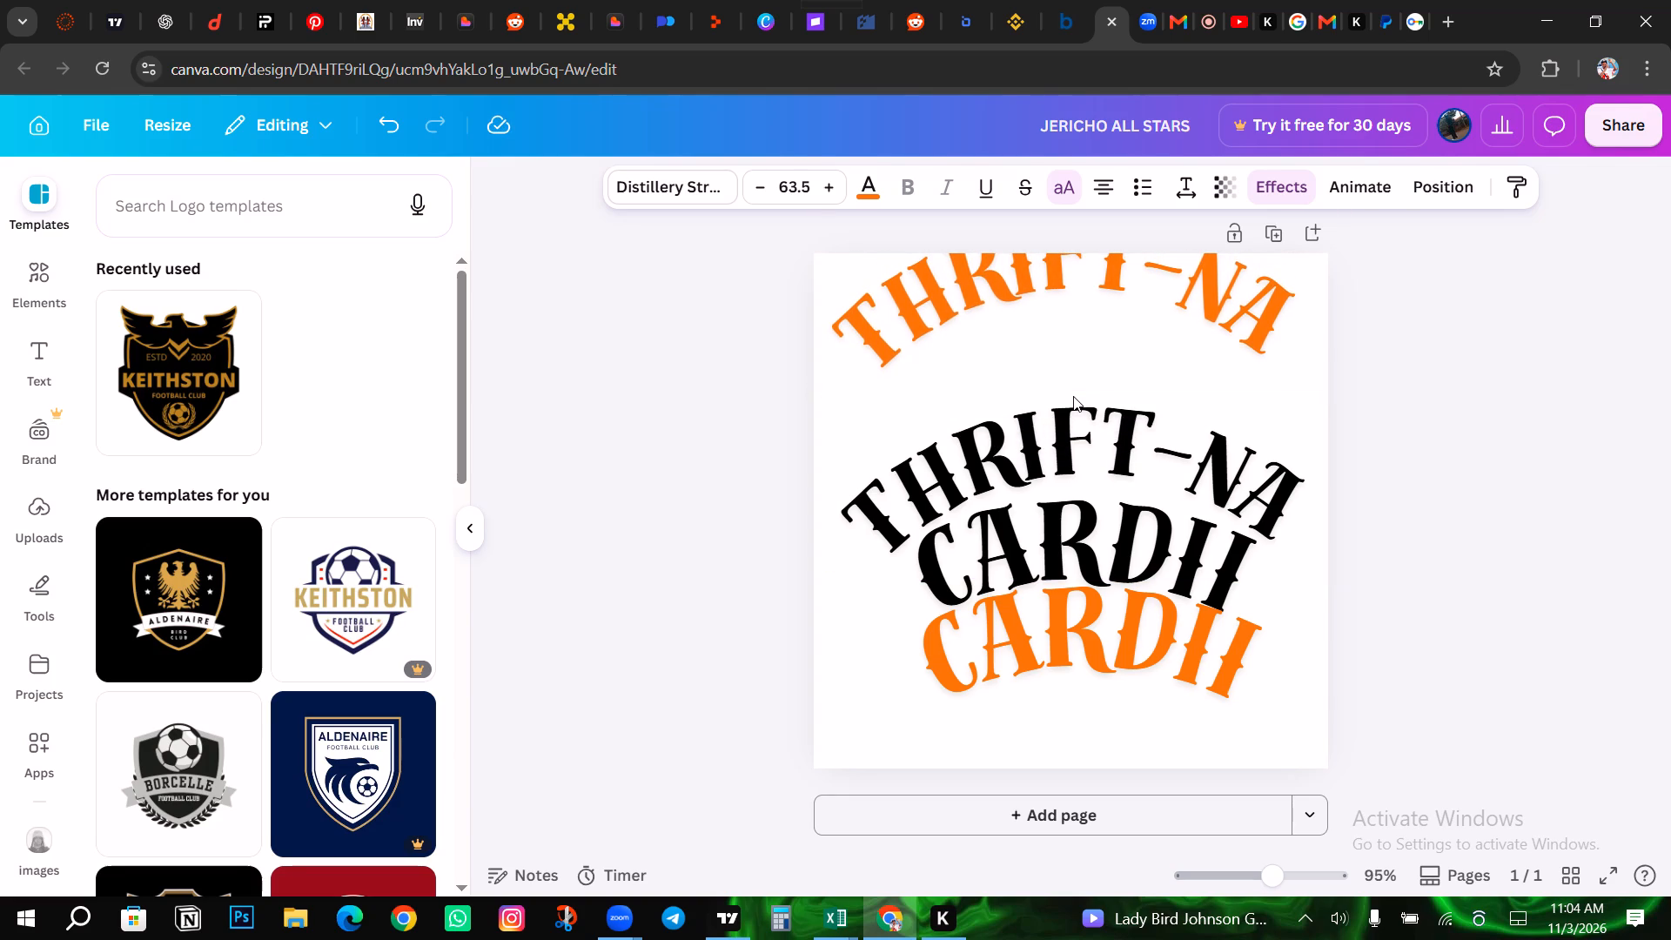
{"action": "key", "text": "Down"}
{"action": "key", "text": "Down"}
{"action": "key", "text": "Down"}
{"action": "key", "text": "Down"}
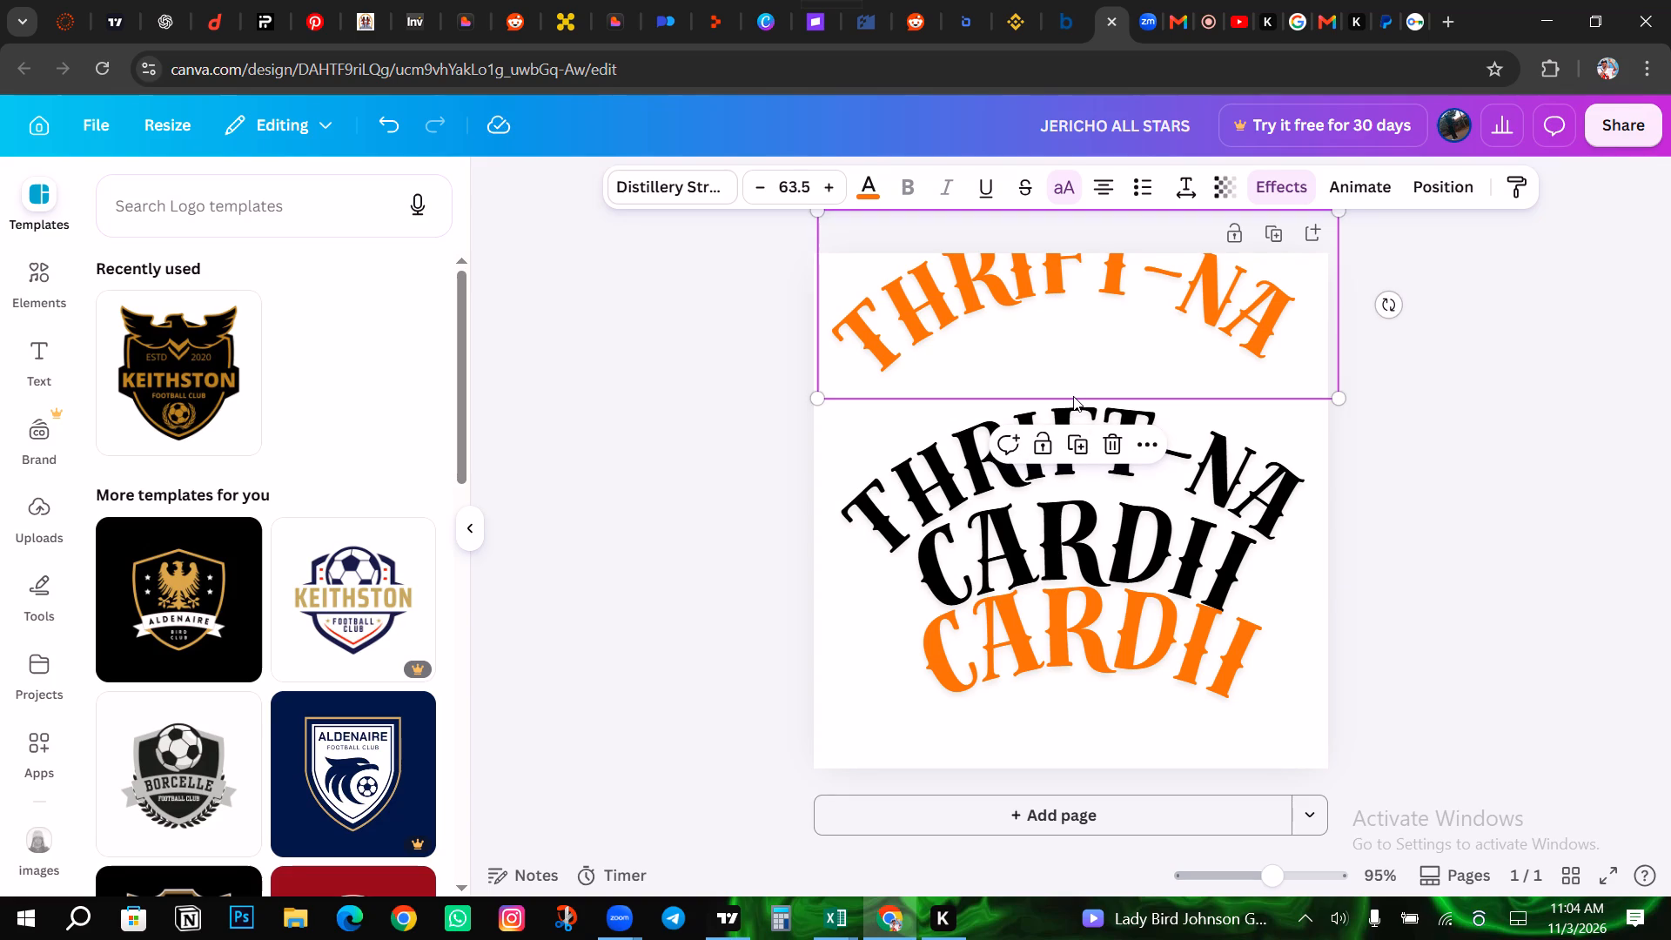
Lower the orange THRIFT-NA text in small nudges to bring the top of its arch back onto the page.
{"action": "key", "text": "Down"}
{"action": "key", "text": "Down"}
{"action": "key", "text": "Down"}
{"action": "key", "text": "Down"}
{"action": "key", "text": "Down"}
{"action": "key", "text": "Down"}
{"action": "key", "text": "Down"}
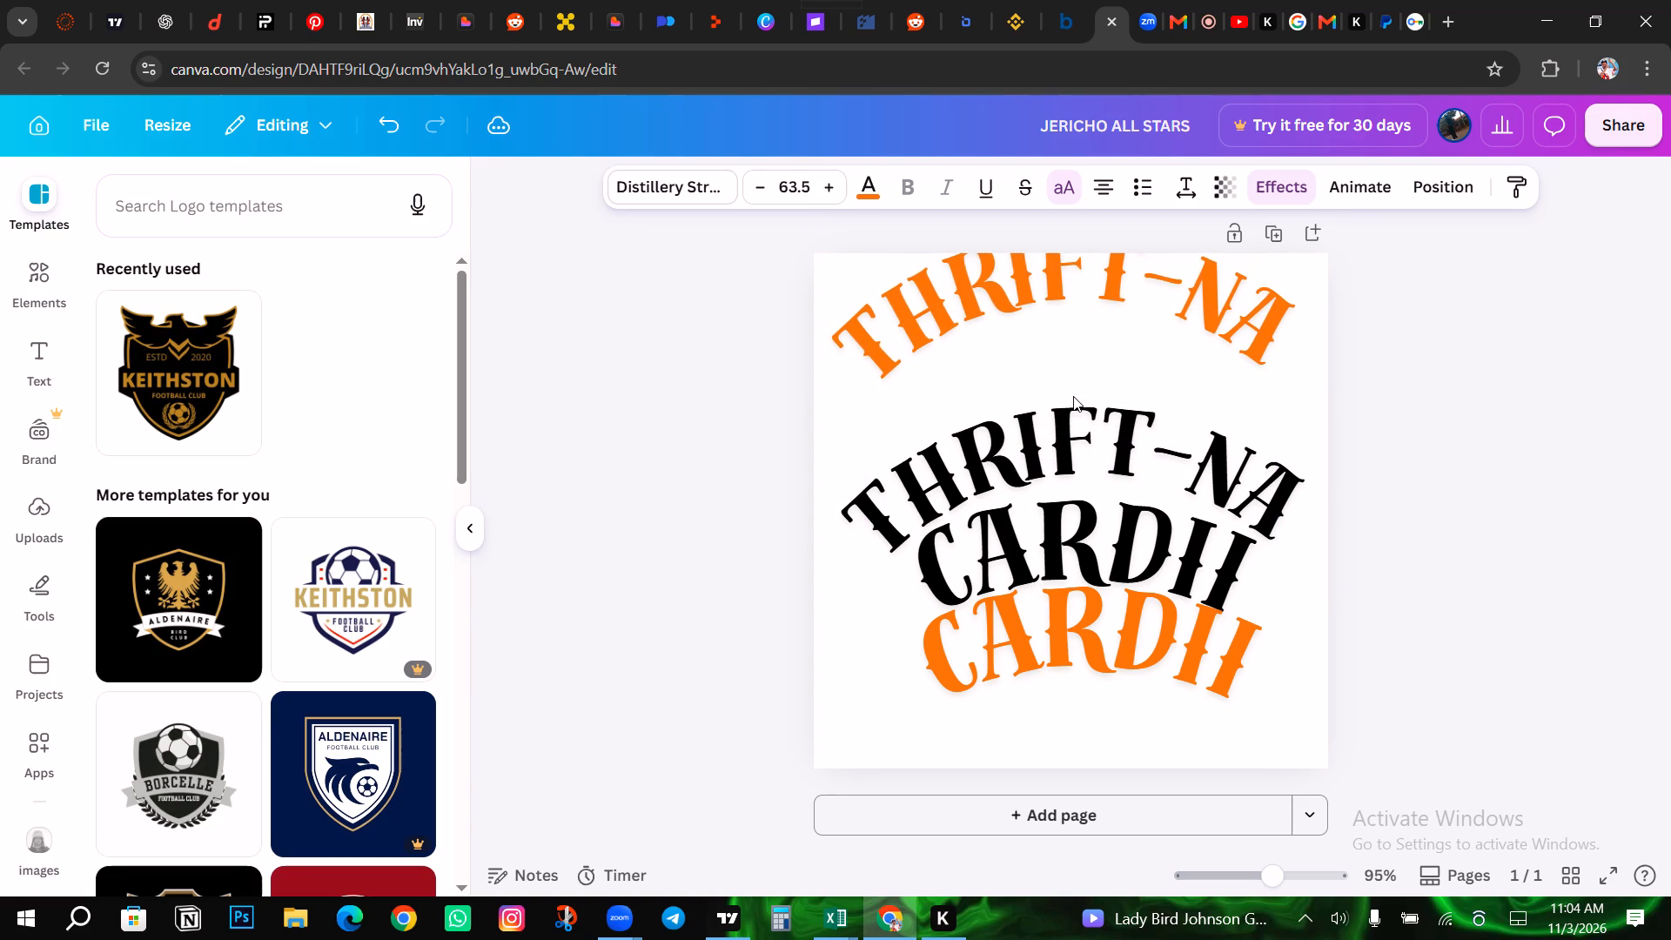
{"action": "key", "text": "Down"}
{"action": "key", "text": "Down"}
{"action": "key", "text": "Down"}
{"action": "key", "text": "Down"}
{"action": "key", "text": "Down"}
{"action": "key", "text": "Down"}
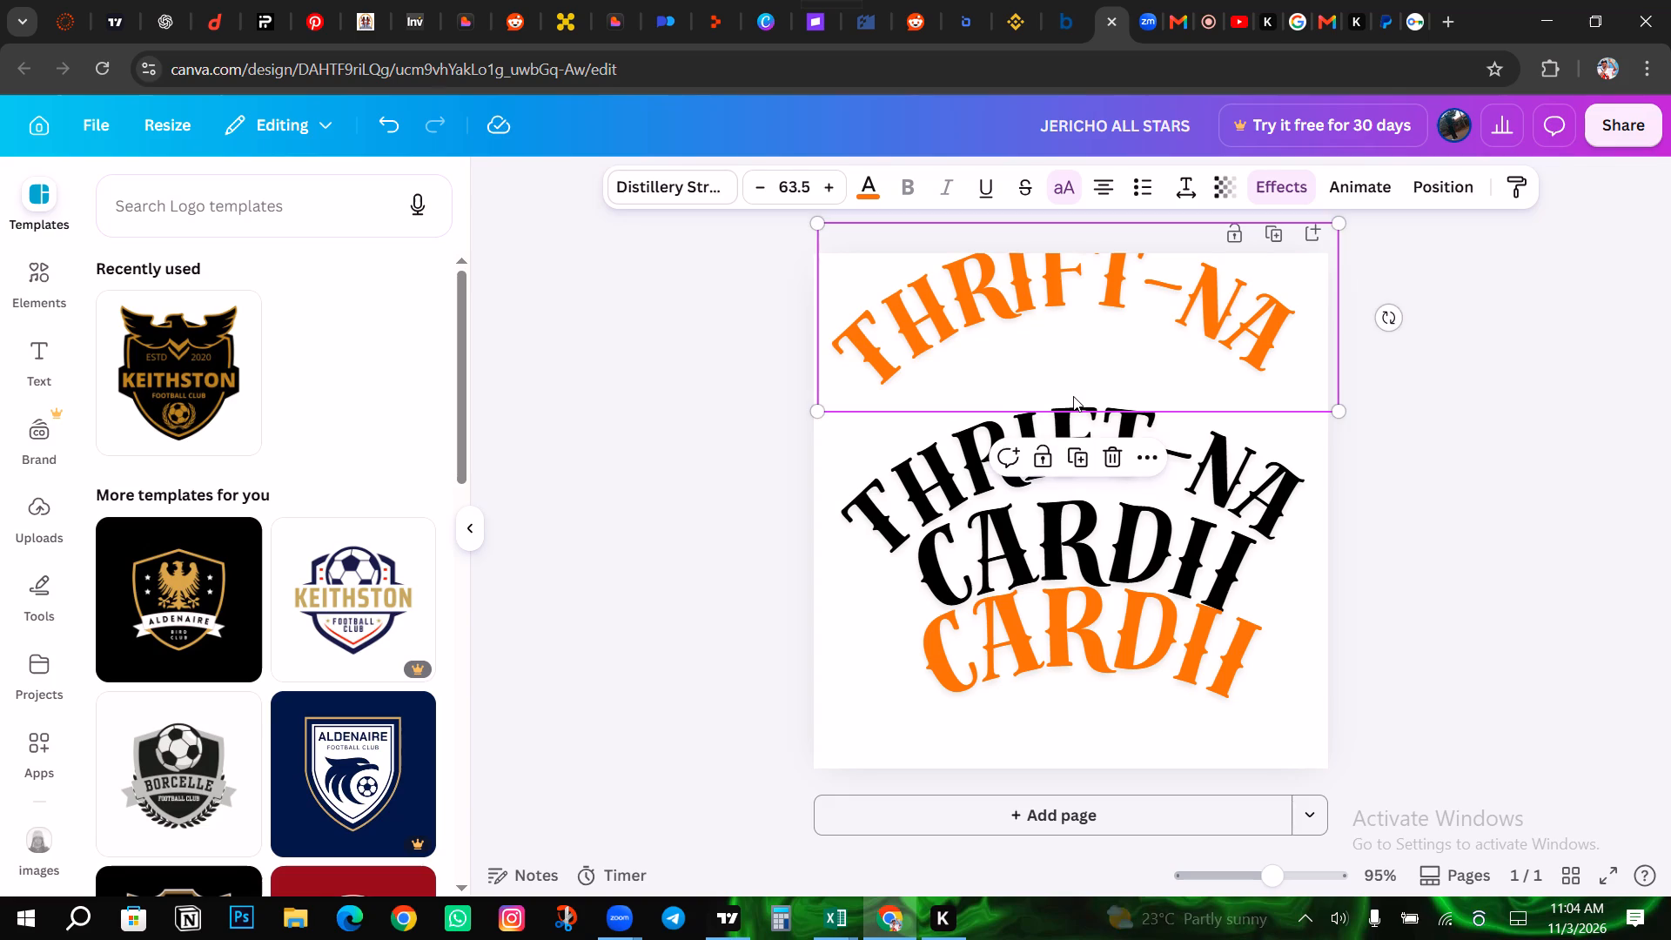
{"action": "key", "text": "Down"}
{"action": "key", "text": "Down"}
{"action": "key", "text": "Down"}
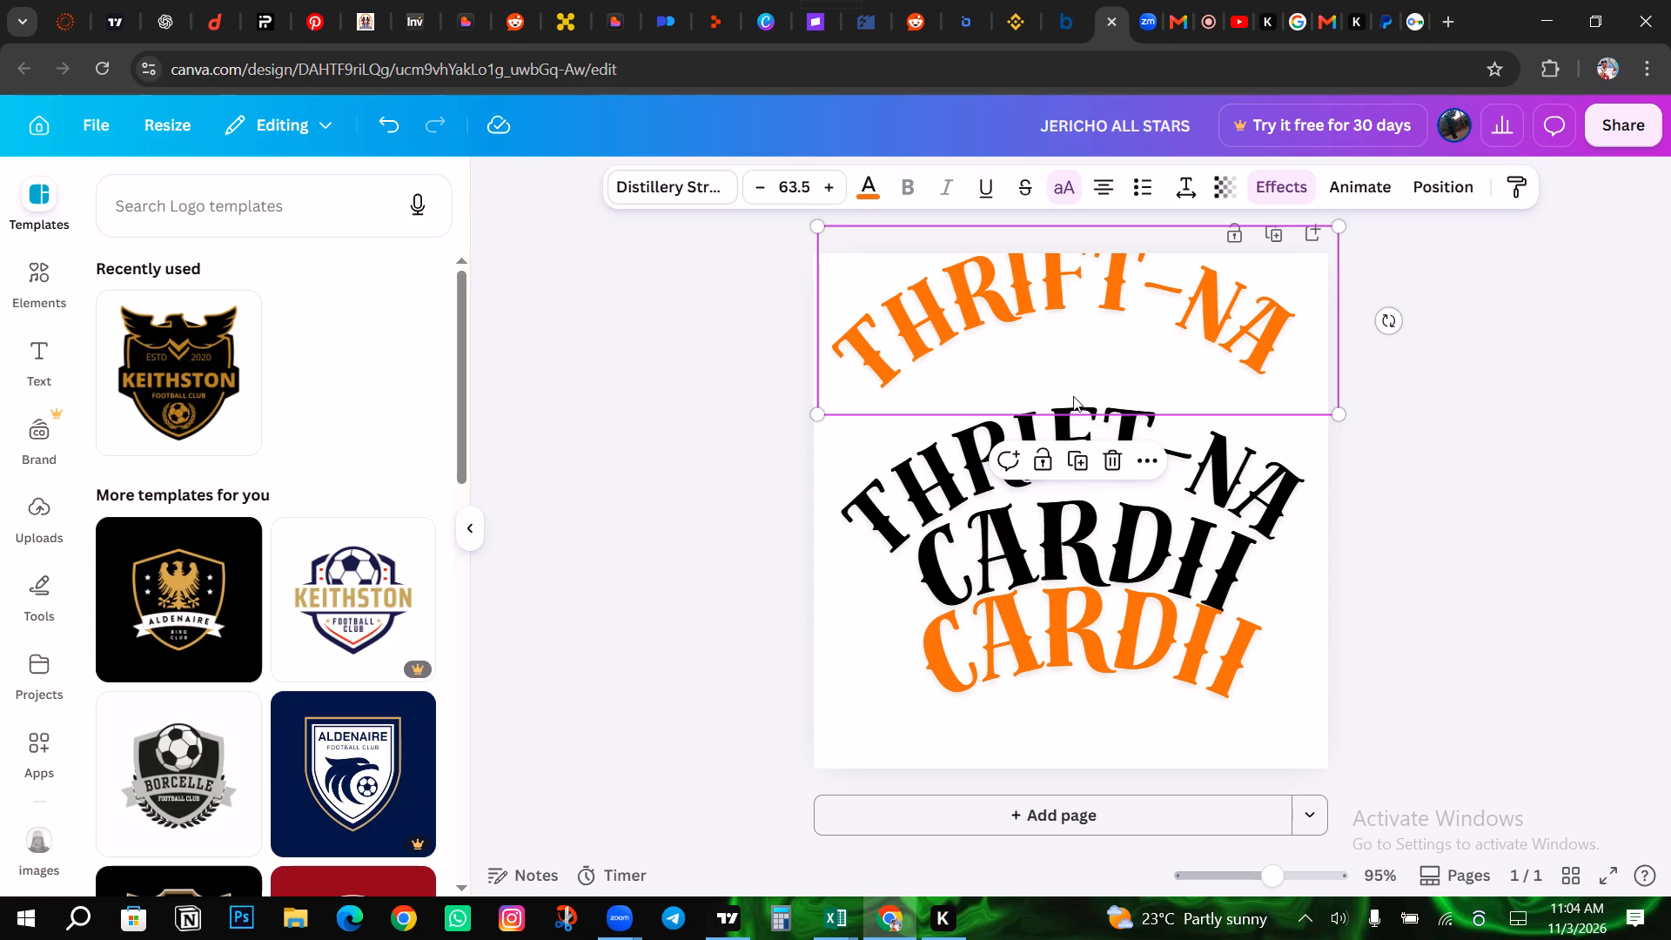
{"action": "key", "text": "Down"}
{"action": "key", "text": "Down"}
{"action": "key", "text": "Down"}
{"action": "key", "text": "Down"}
{"action": "key", "text": "Down"}
{"action": "key", "text": "Down"}
{"action": "key", "text": "Down"}
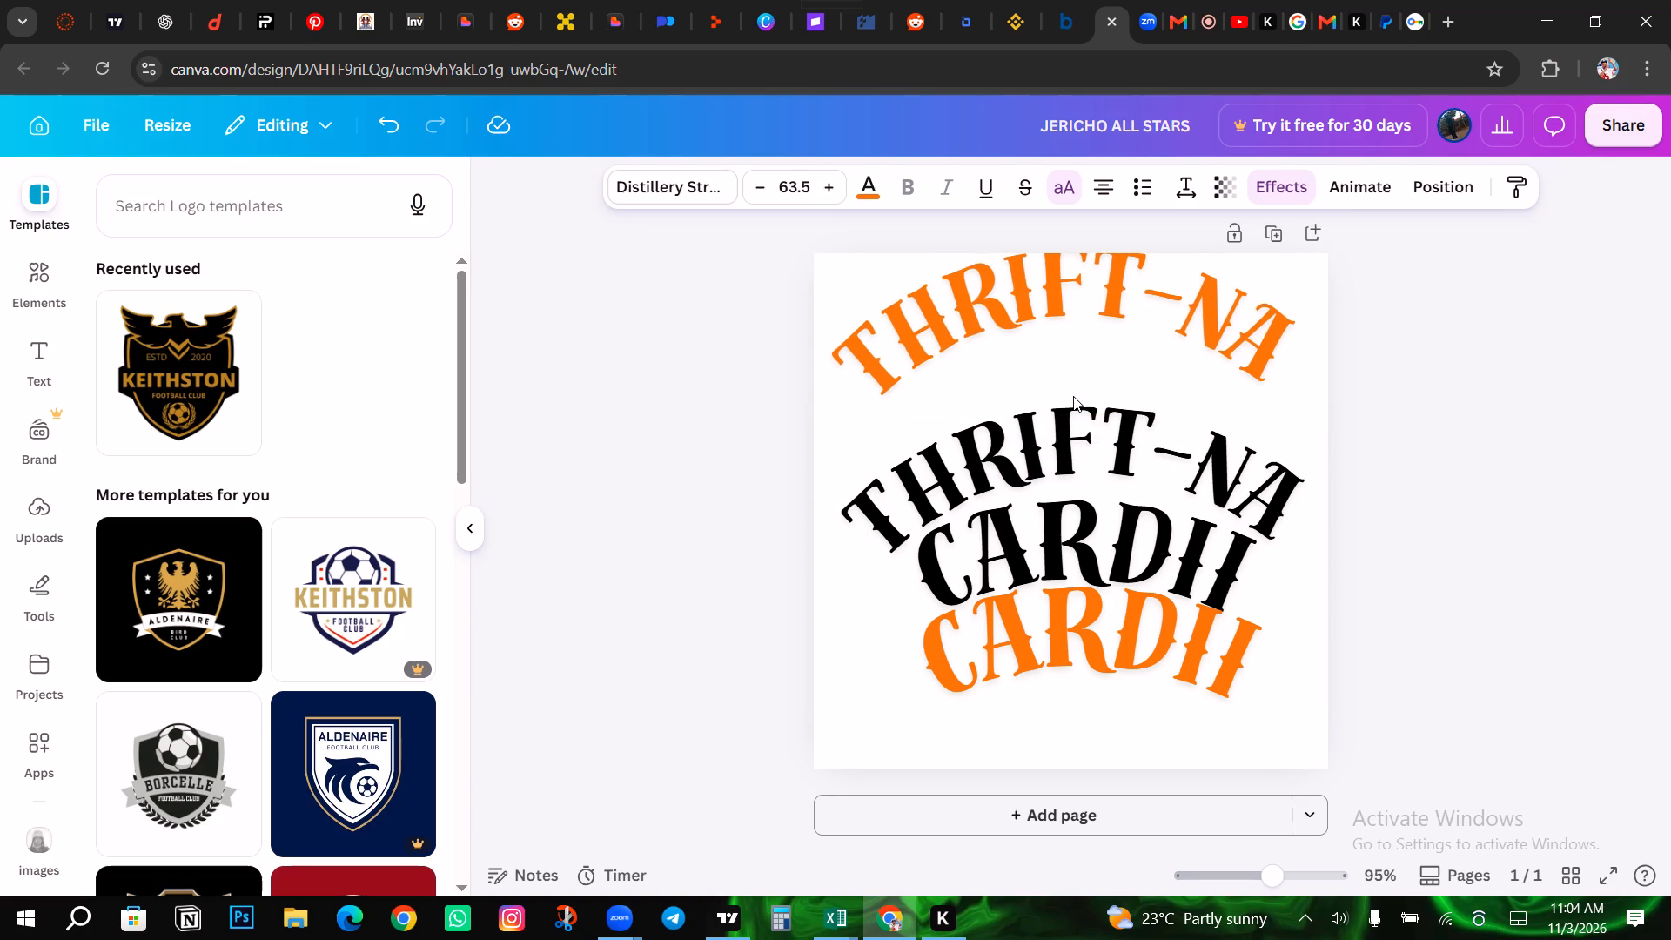
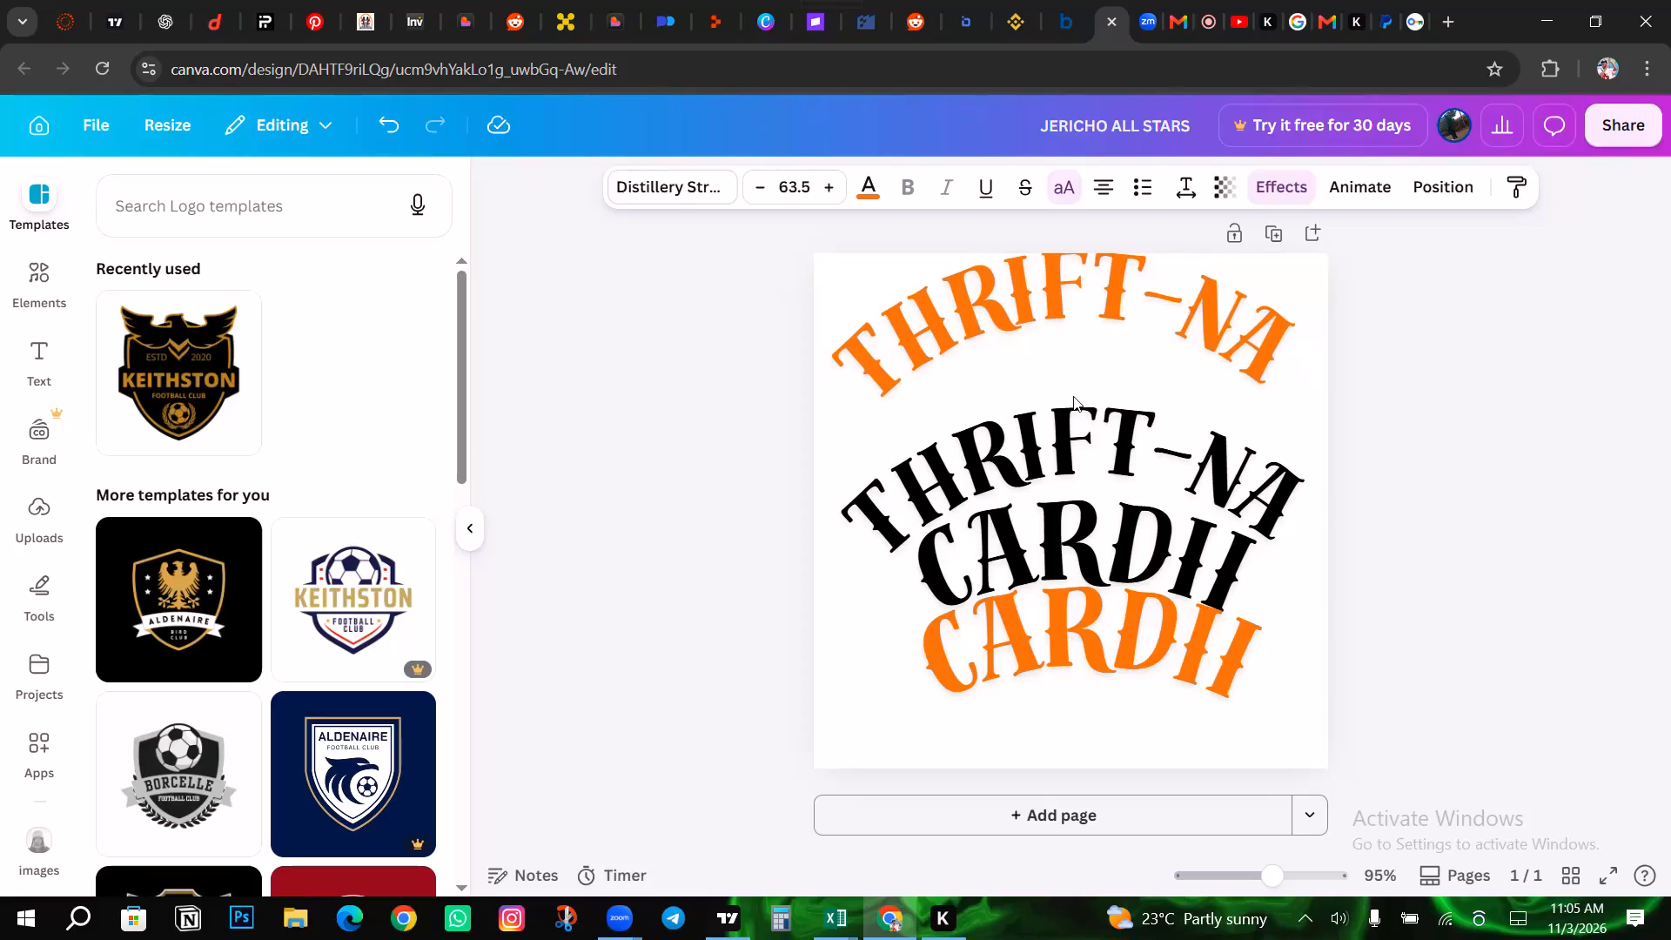
Lower the orange THRIFT-NA text in small nudges until its whole arch sits just inside the page's upper edge.
{"action": "key", "text": "Down"}
{"action": "key", "text": "Down"}
{"action": "key", "text": "Down"}
{"action": "key", "text": "Down"}
{"action": "key", "text": "Down"}
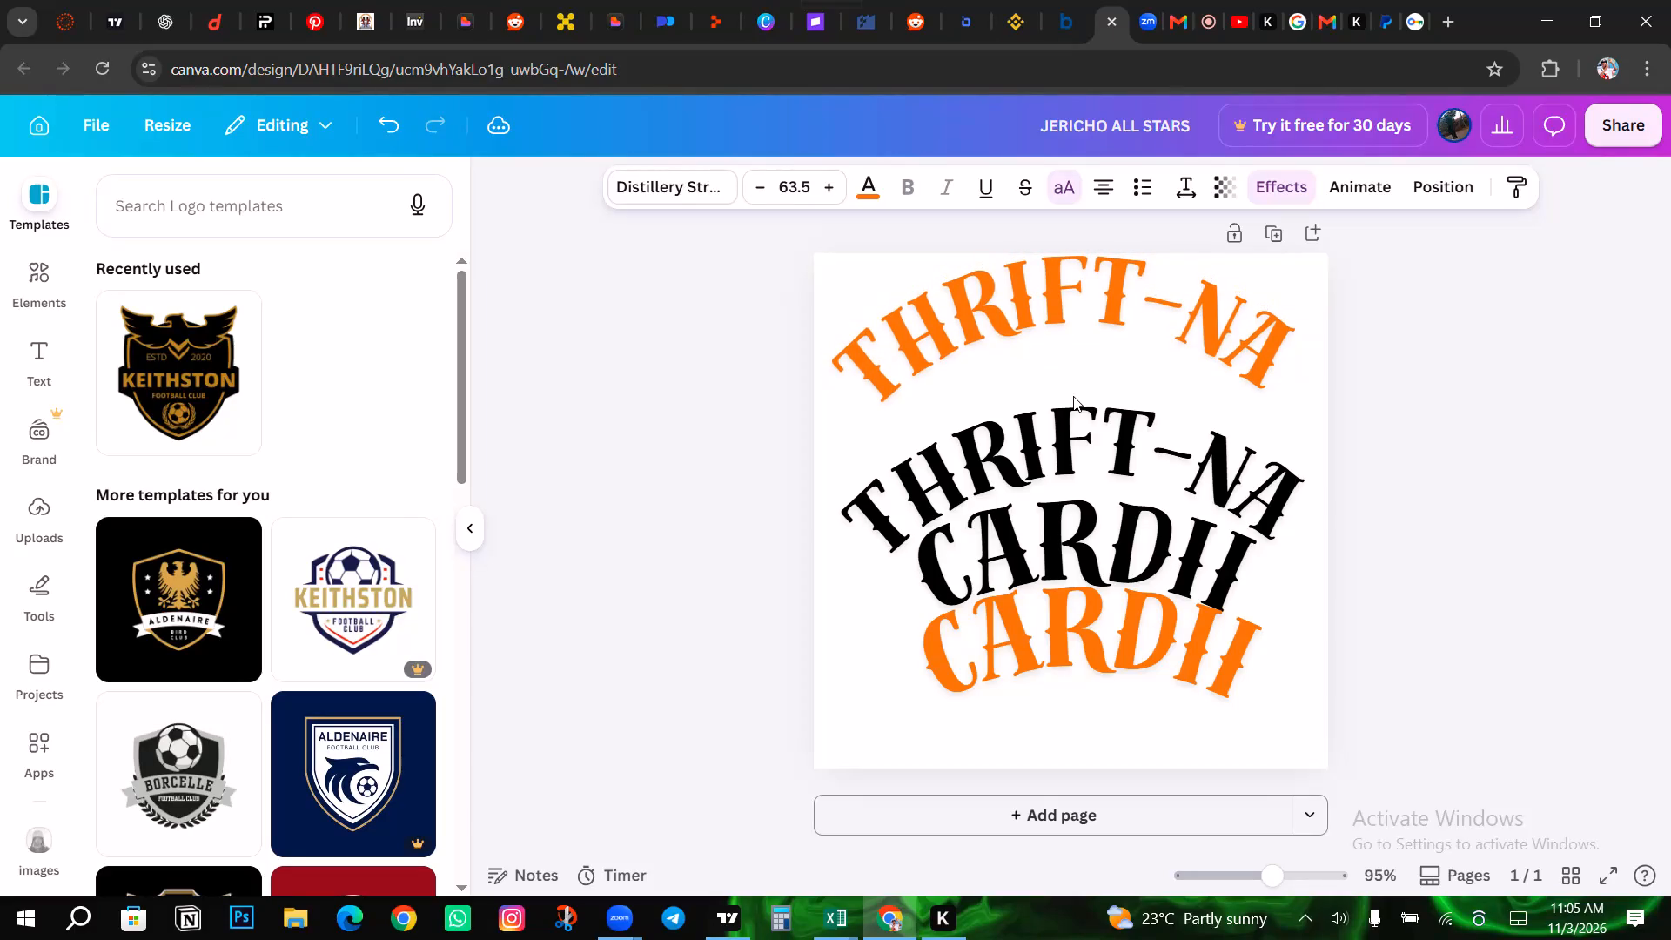
{"action": "key", "text": "Down"}
{"action": "key", "text": "Down"}
{"action": "key", "text": "Down"}
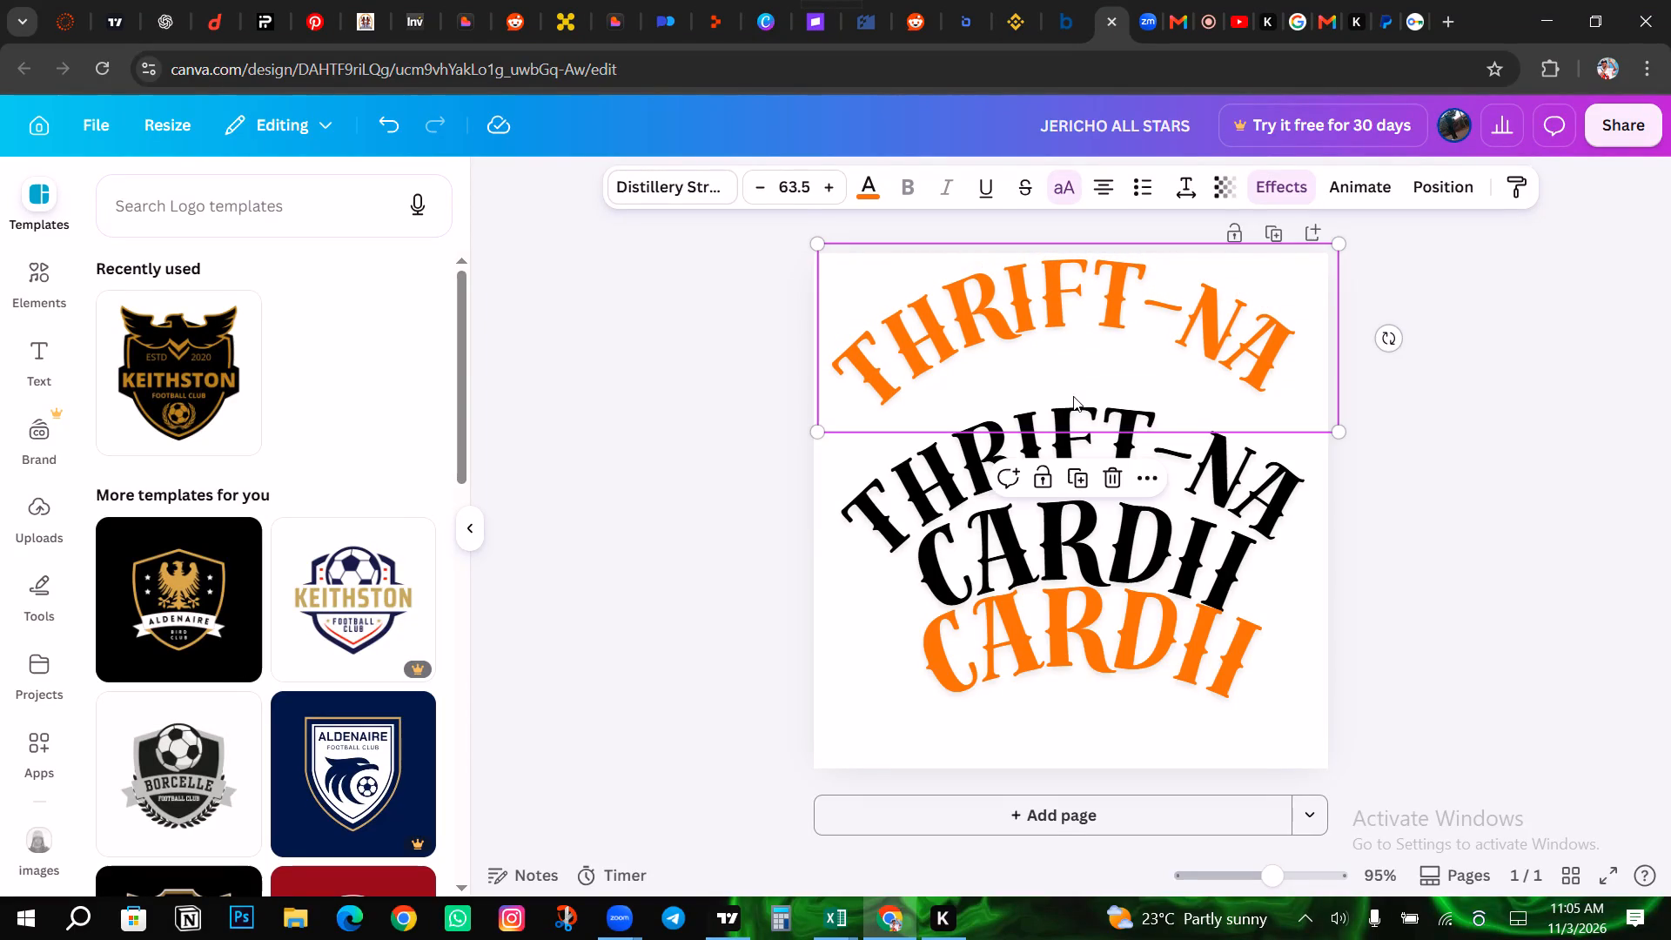
{"action": "key", "text": "Down"}
{"action": "key", "text": "Down"}
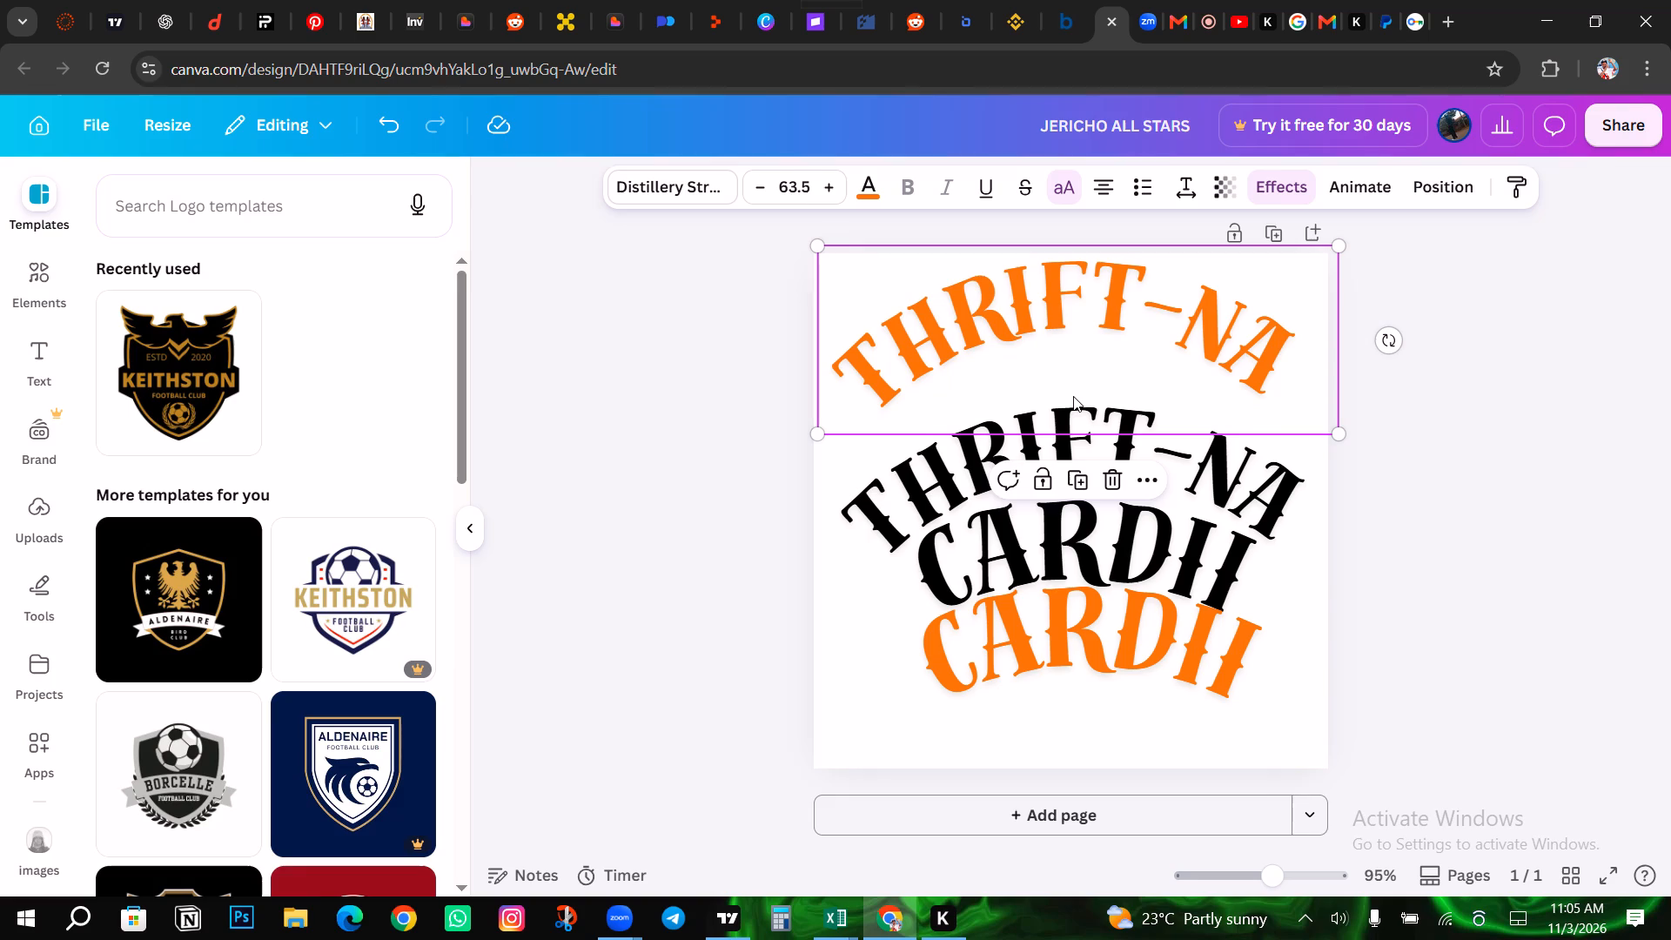
{"action": "key", "text": "Down"}
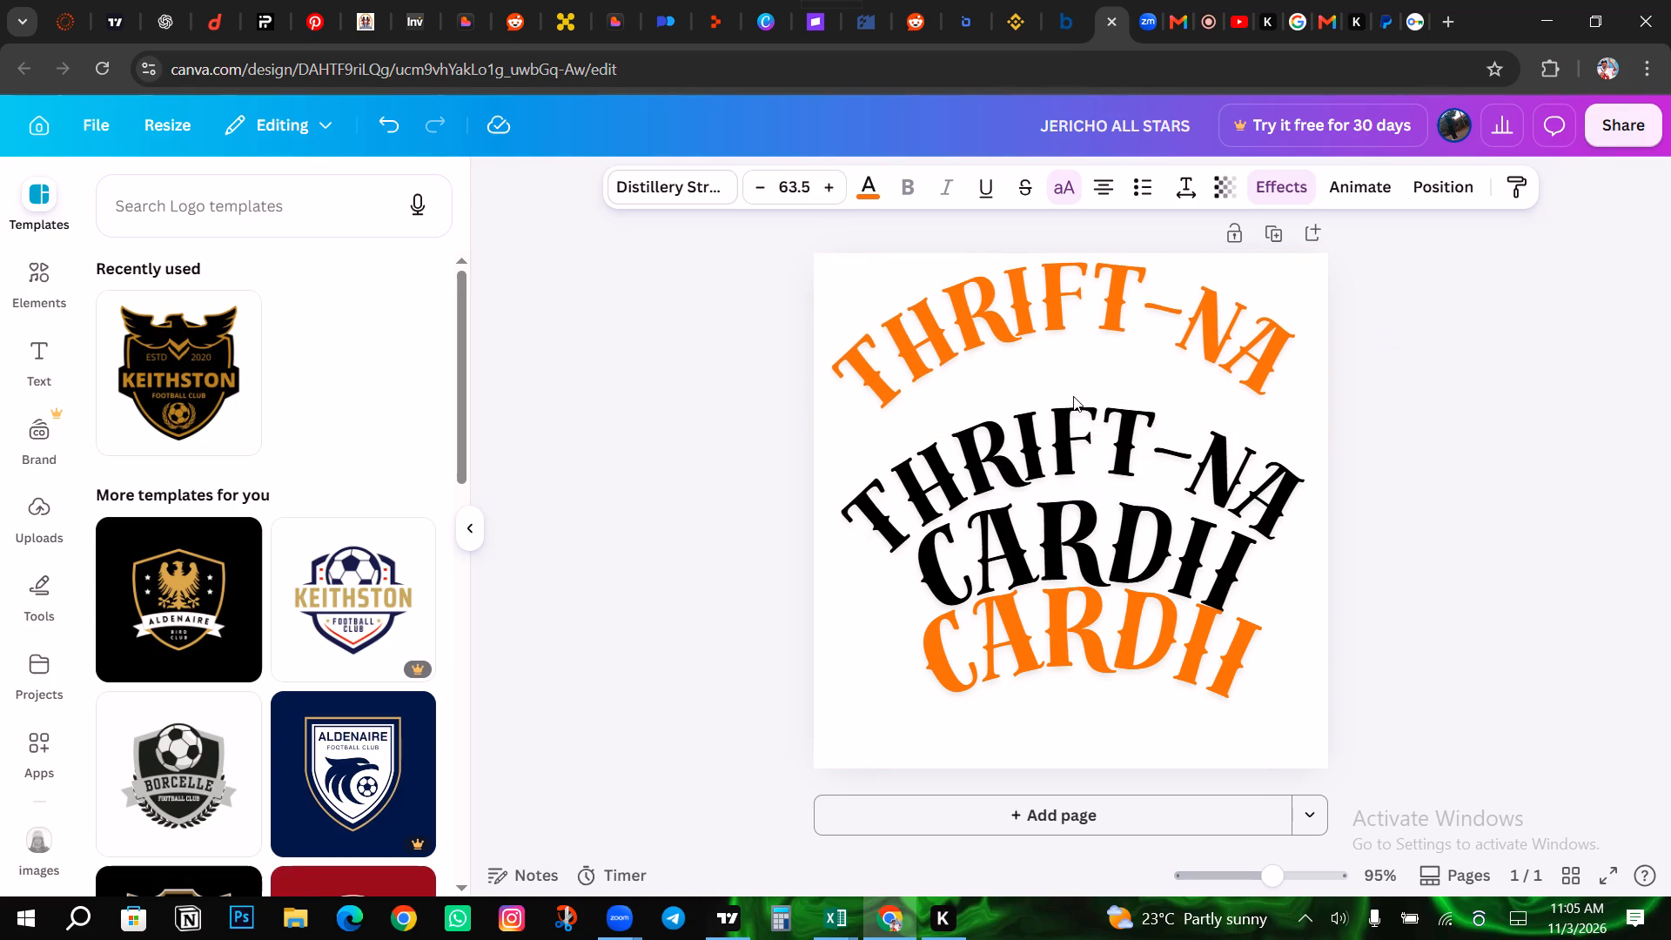
Nudge the orange THRIFT-NA text further down to leave a narrow margin between its arch and the page's upper edge.
{"action": "key", "text": "Down"}
{"action": "key", "text": "Down"}
{"action": "key", "text": "Down"}
{"action": "key", "text": "Down"}
{"action": "key", "text": "Down"}
{"action": "key", "text": "Down"}
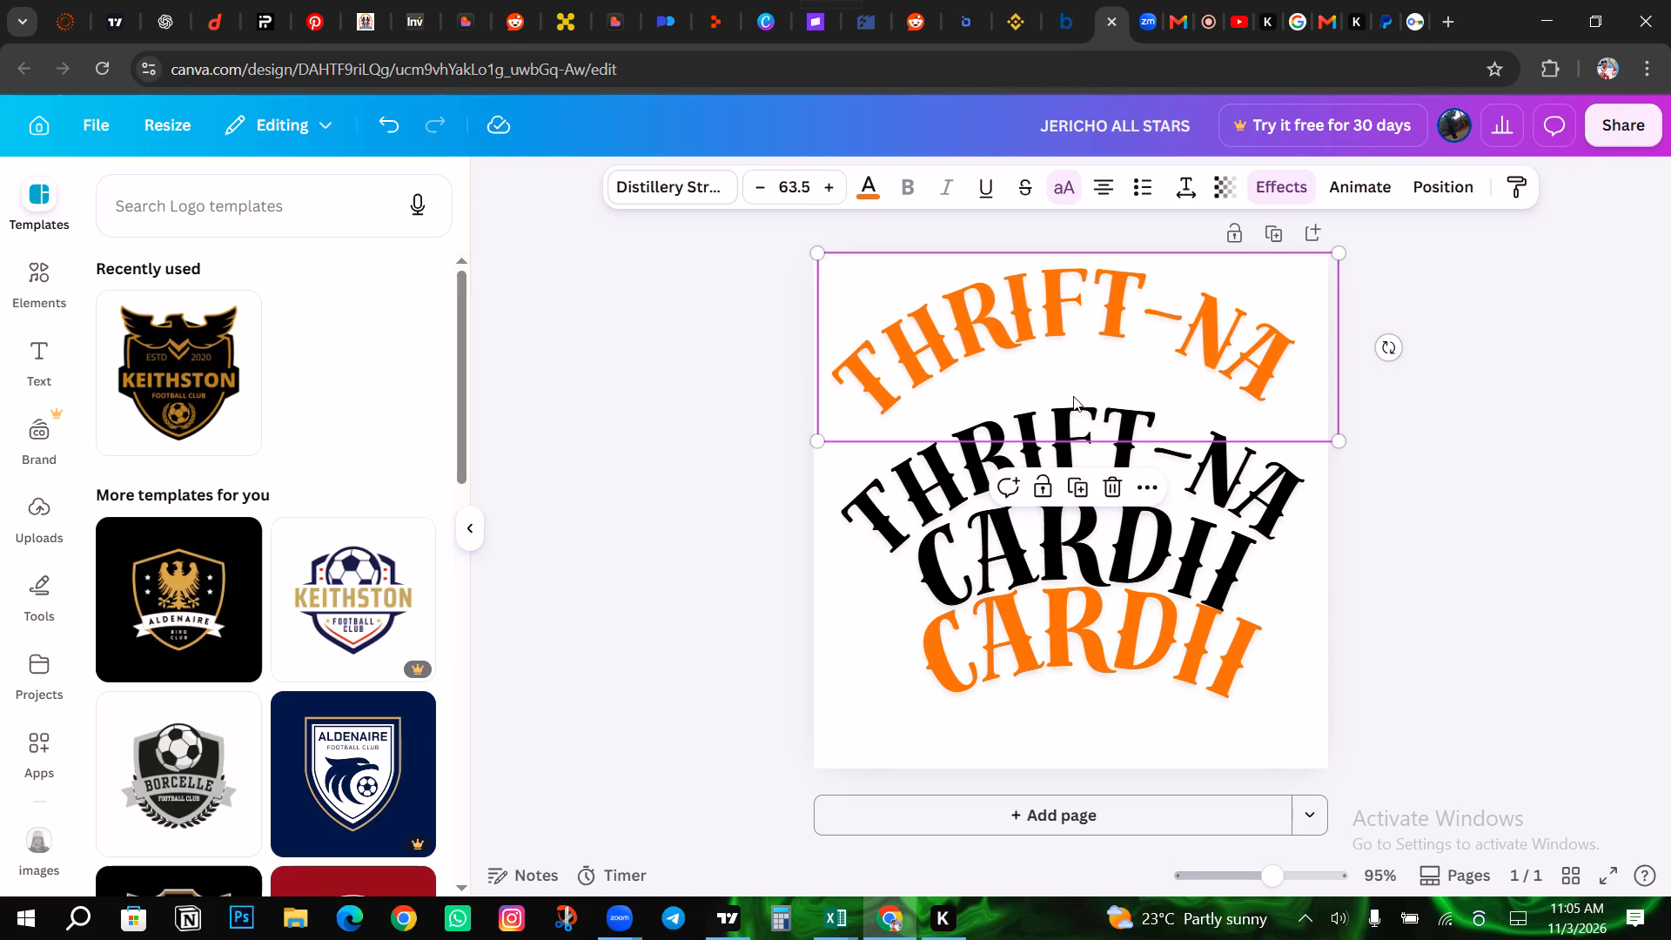
{"action": "key", "text": "Down"}
{"action": "key", "text": "Down"}
{"action": "key", "text": "Down"}
{"action": "key", "text": "Down"}
{"action": "key", "text": "Down"}
{"action": "key", "text": "Up"}
{"action": "key", "text": "Up"}
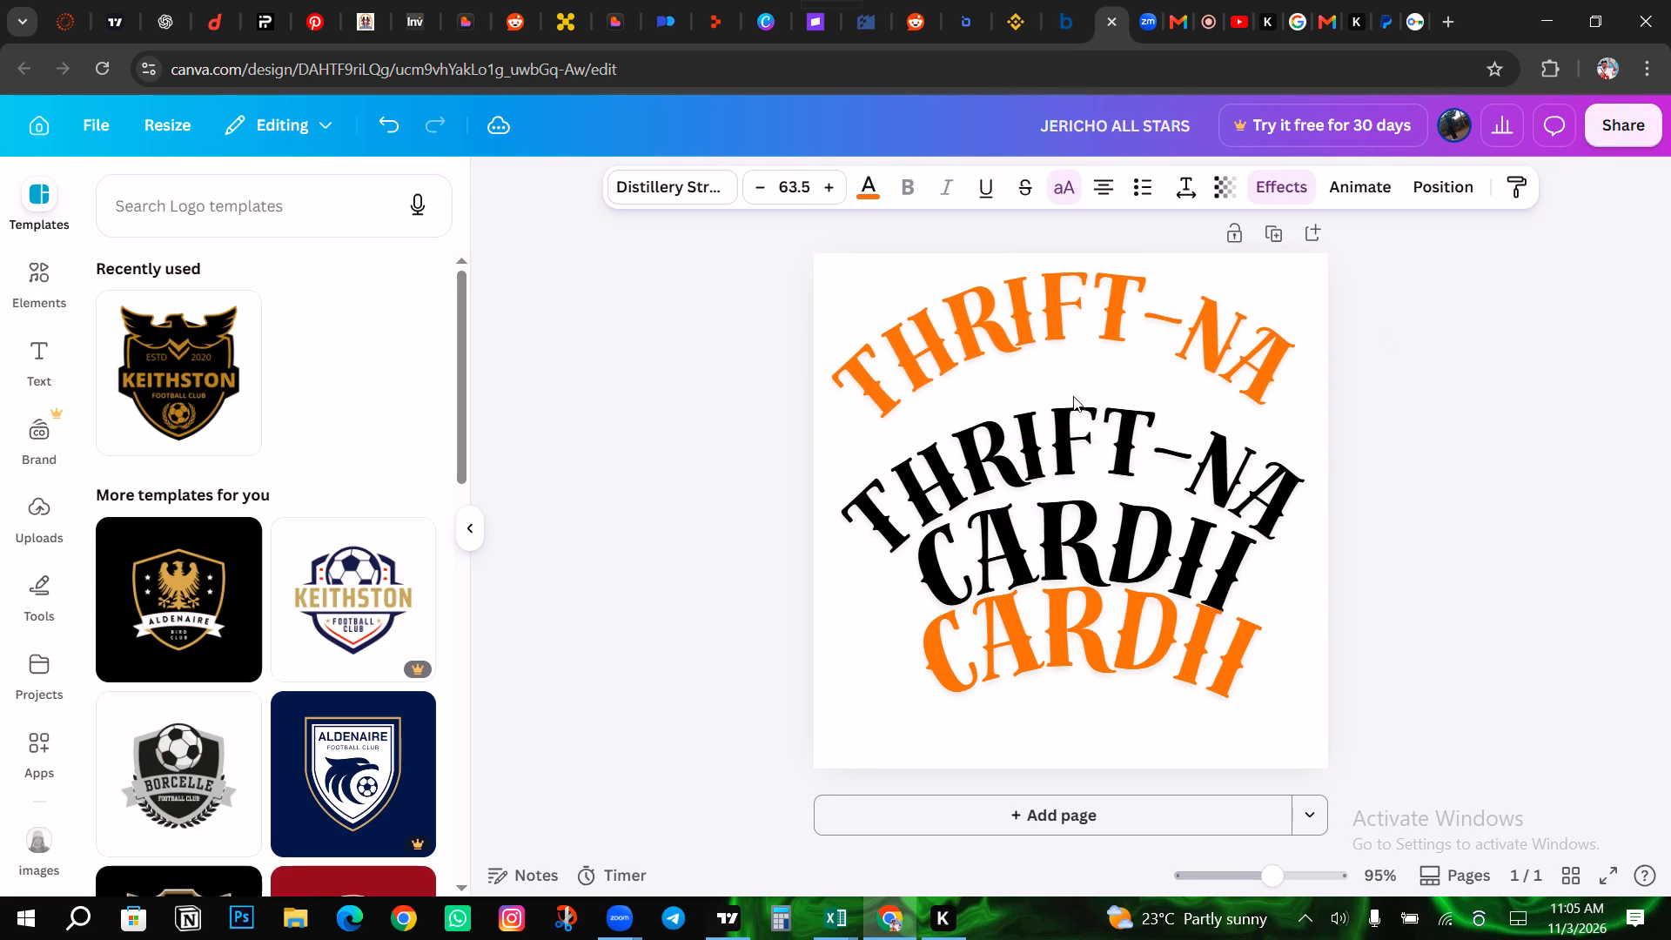
{"action": "key", "text": "Up"}
{"action": "key", "text": "Up"}
Shift the orange THRIFT-NA text down and back up in nudges to narrow its gap to the black THRIFT-NA.
{"action": "key", "text": "Down"}
{"action": "key", "text": "Down"}
{"action": "key", "text": "Down"}
{"action": "key", "text": "Down"}
{"action": "key", "text": "Down"}
{"action": "key", "text": "Down"}
{"action": "key", "text": "Down"}
{"action": "key", "text": "Down"}
{"action": "key", "text": "Down"}
{"action": "key", "text": "Down"}
{"action": "key", "text": "Down"}
{"action": "key", "text": "Down"}
{"action": "key", "text": "Down"}
{"action": "key", "text": "Down"}
{"action": "key", "text": "Down"}
{"action": "key", "text": "Down"}
{"action": "key", "text": "Down"}
{"action": "key", "text": "Down"}
{"action": "key", "text": "Down"}
{"action": "key", "text": "Down"}
{"action": "key", "text": "Down"}
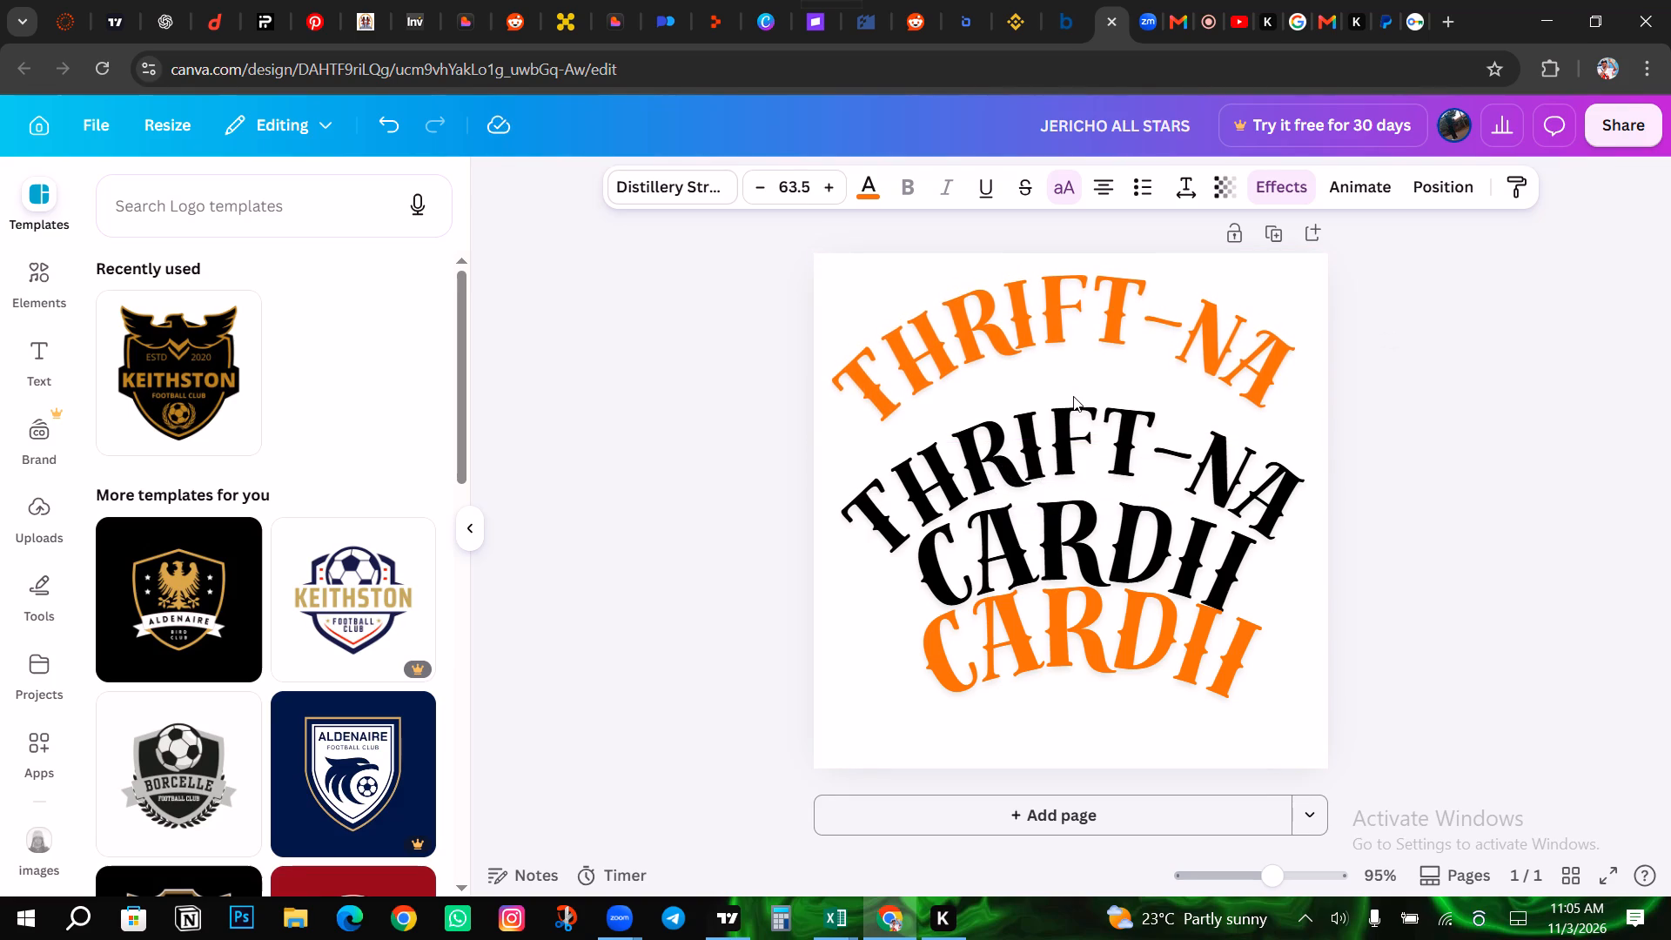
{"action": "key", "text": "Up"}
{"action": "key", "text": "Up"}
{"action": "key", "text": "Up"}
{"action": "key", "text": "Up"}
{"action": "key", "text": "Up"}
{"action": "key", "text": "Up"}
{"action": "key", "text": "Up"}
{"action": "key", "text": "Up"}
{"action": "key", "text": "Up"}
{"action": "key", "text": "Up"}
{"action": "key", "text": "Up"}
{"action": "key", "text": "Up"}
{"action": "key", "text": "Up"}
{"action": "key", "text": "Up"}
{"action": "key", "text": "Up"}
{"action": "key", "text": "Up"}
{"action": "key", "text": "Up"}
{"action": "key", "text": "Up"}
{"action": "key", "text": "Up"}
{"action": "key", "text": "Up"}
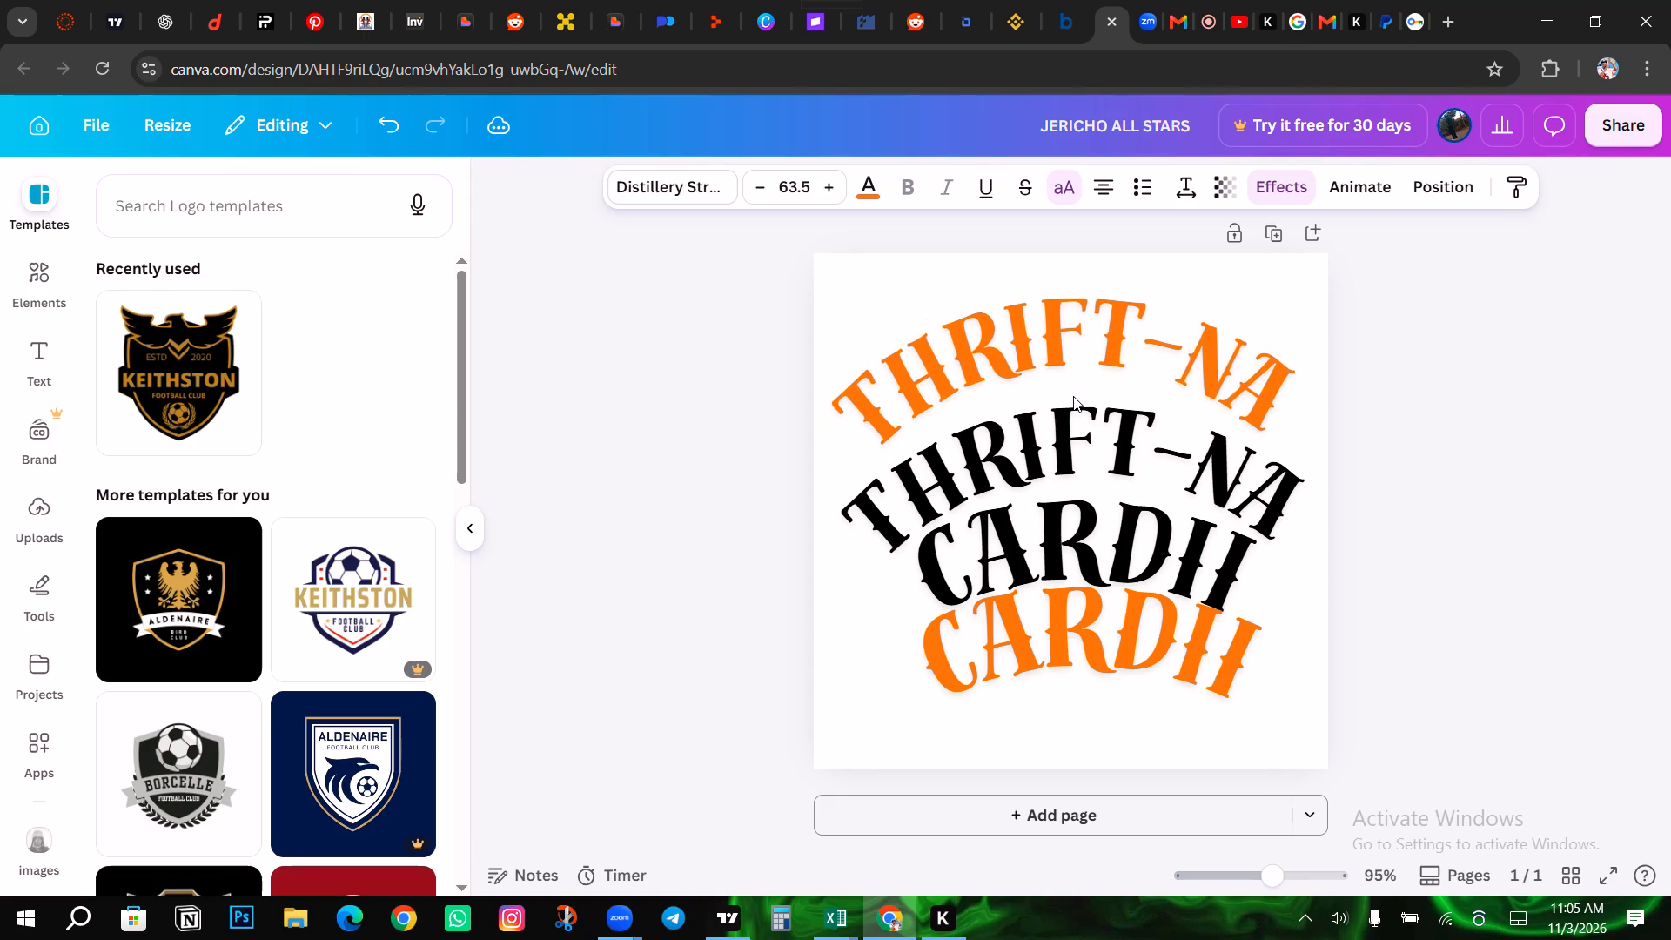
Fine-tune the orange THRIFT-NA text slightly lower, keeping a narrow gap above the black THRIFT-NA.
{"action": "key", "text": "Down"}
{"action": "key", "text": "Down"}
{"action": "key", "text": "Down"}
{"action": "key", "text": "Down"}
{"action": "key", "text": "Down"}
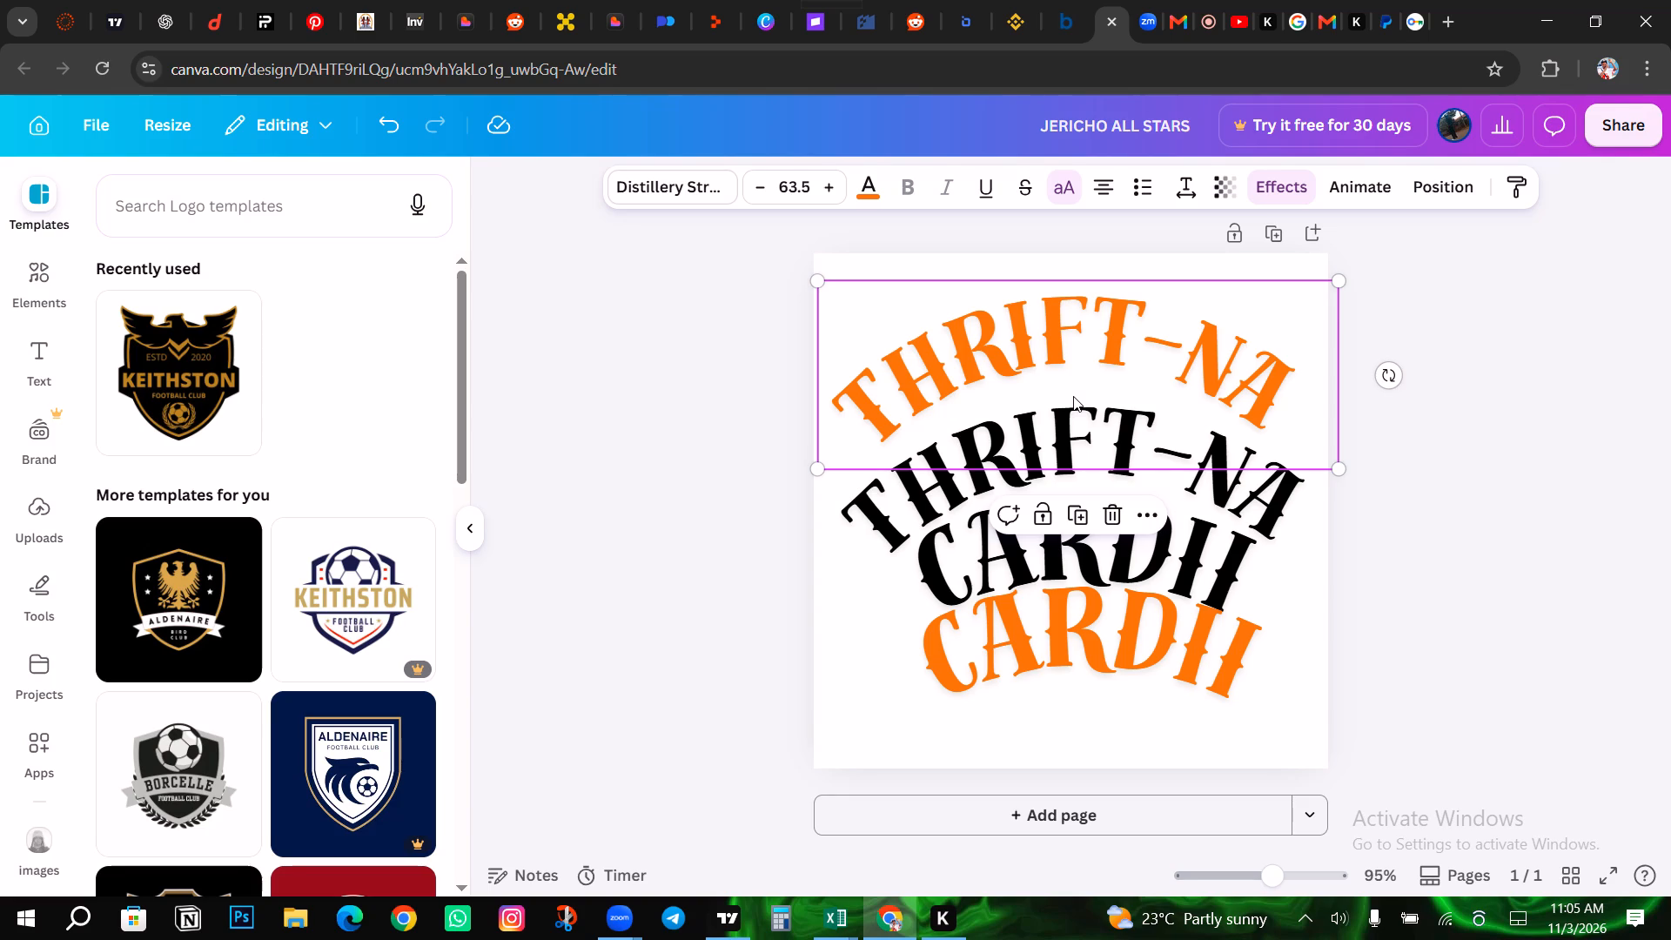
{"action": "key", "text": "Down"}
{"action": "key", "text": "Down"}
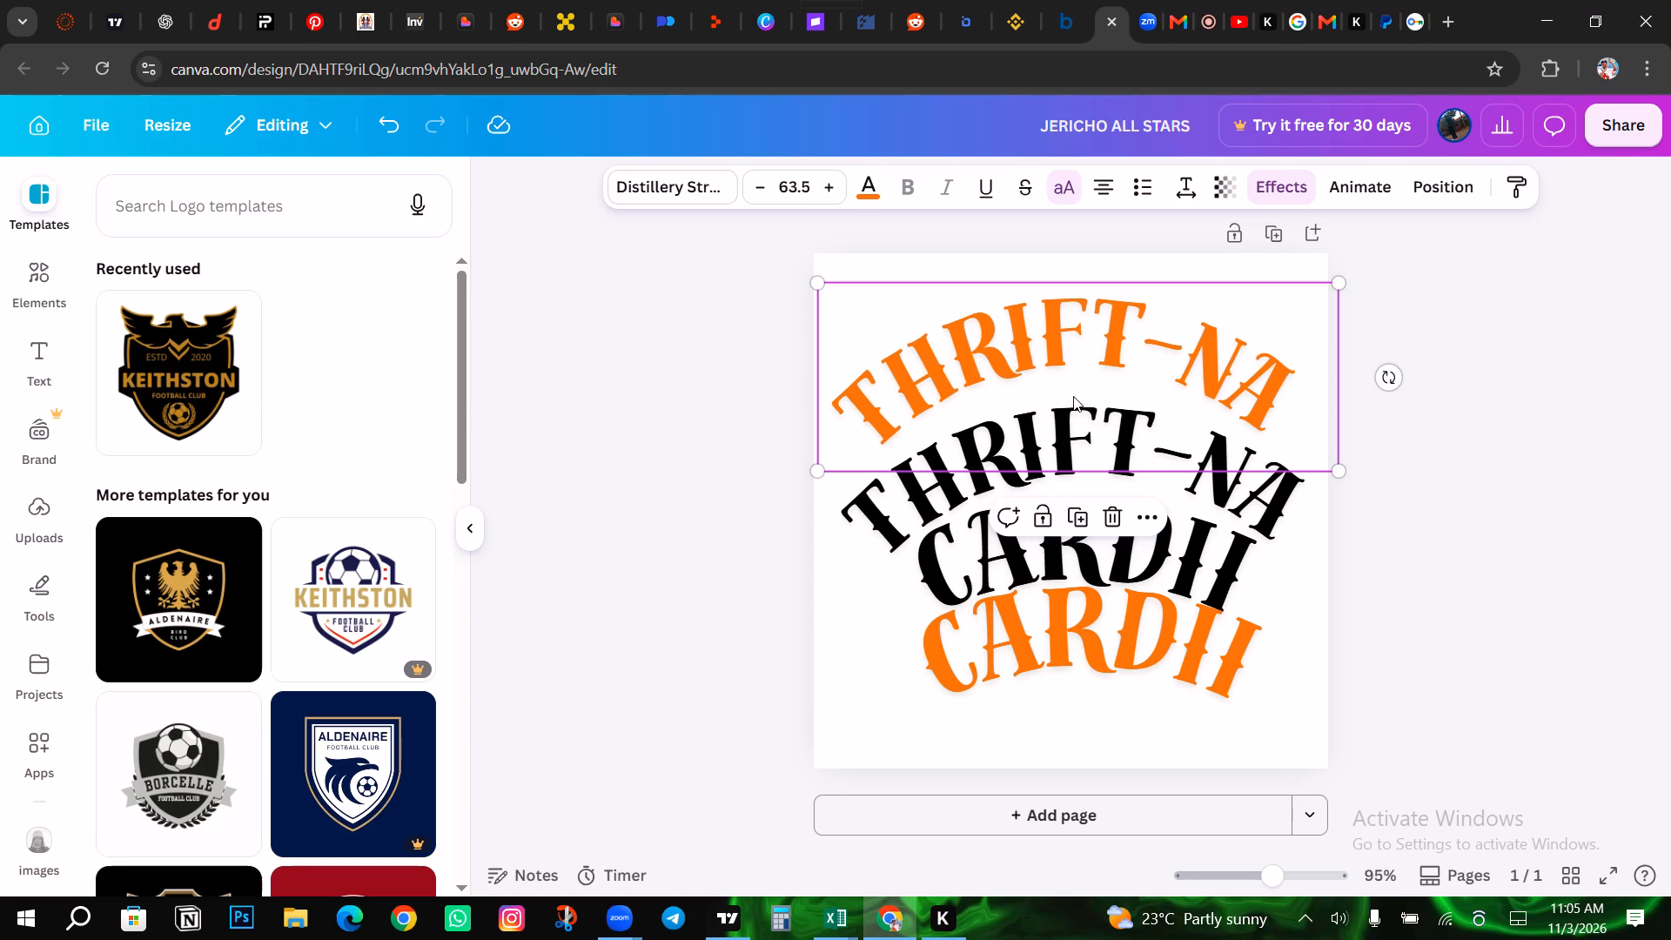
{"action": "key", "text": "Down"}
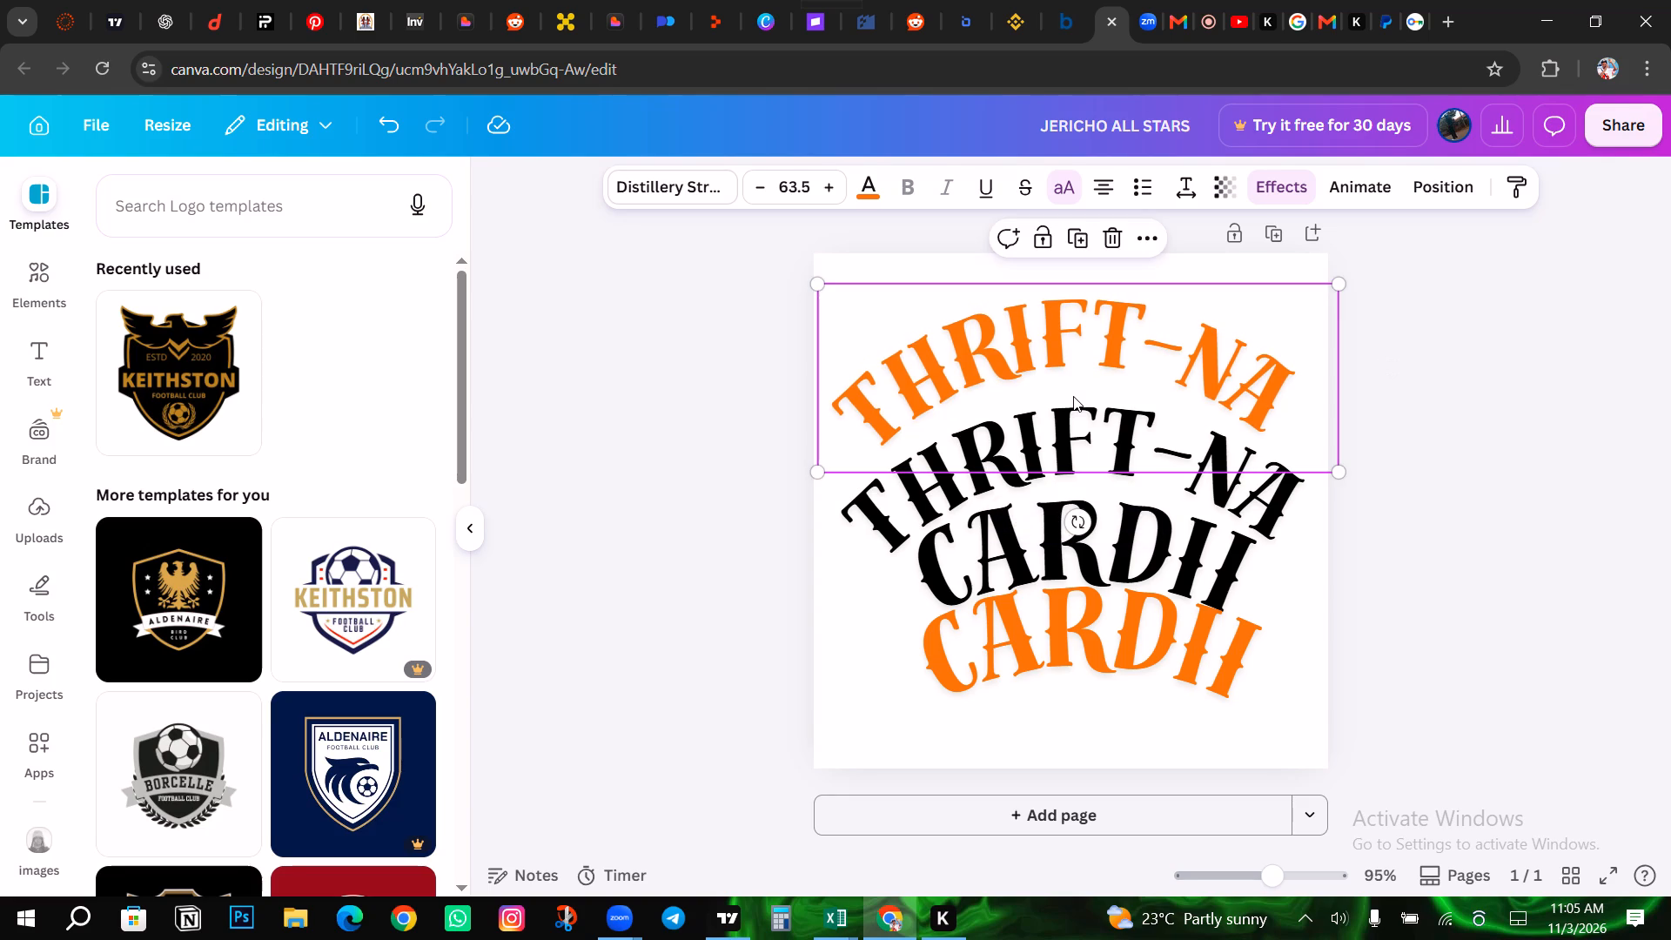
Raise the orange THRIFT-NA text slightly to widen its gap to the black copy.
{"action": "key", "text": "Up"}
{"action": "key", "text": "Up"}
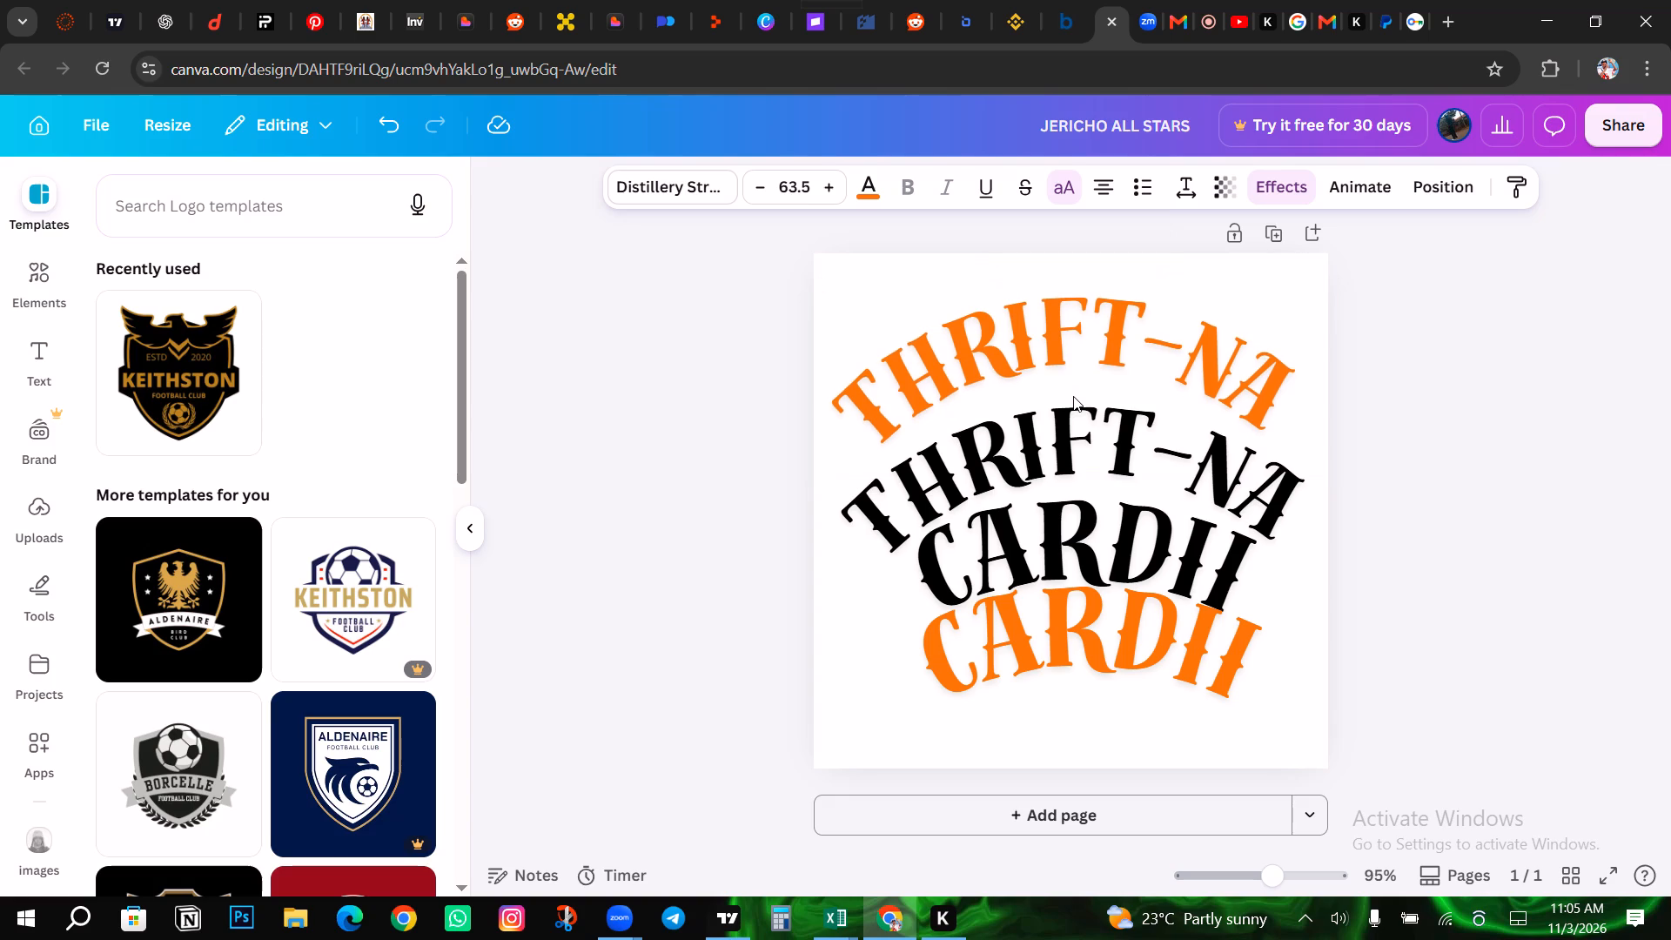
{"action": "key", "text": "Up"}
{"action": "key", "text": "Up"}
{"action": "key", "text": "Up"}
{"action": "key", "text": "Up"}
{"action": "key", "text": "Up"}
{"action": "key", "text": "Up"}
Lower the orange THRIFT-NA text closer to the black THRIFT-NA without letting the two arches overlap.
{"action": "key", "text": "Down"}
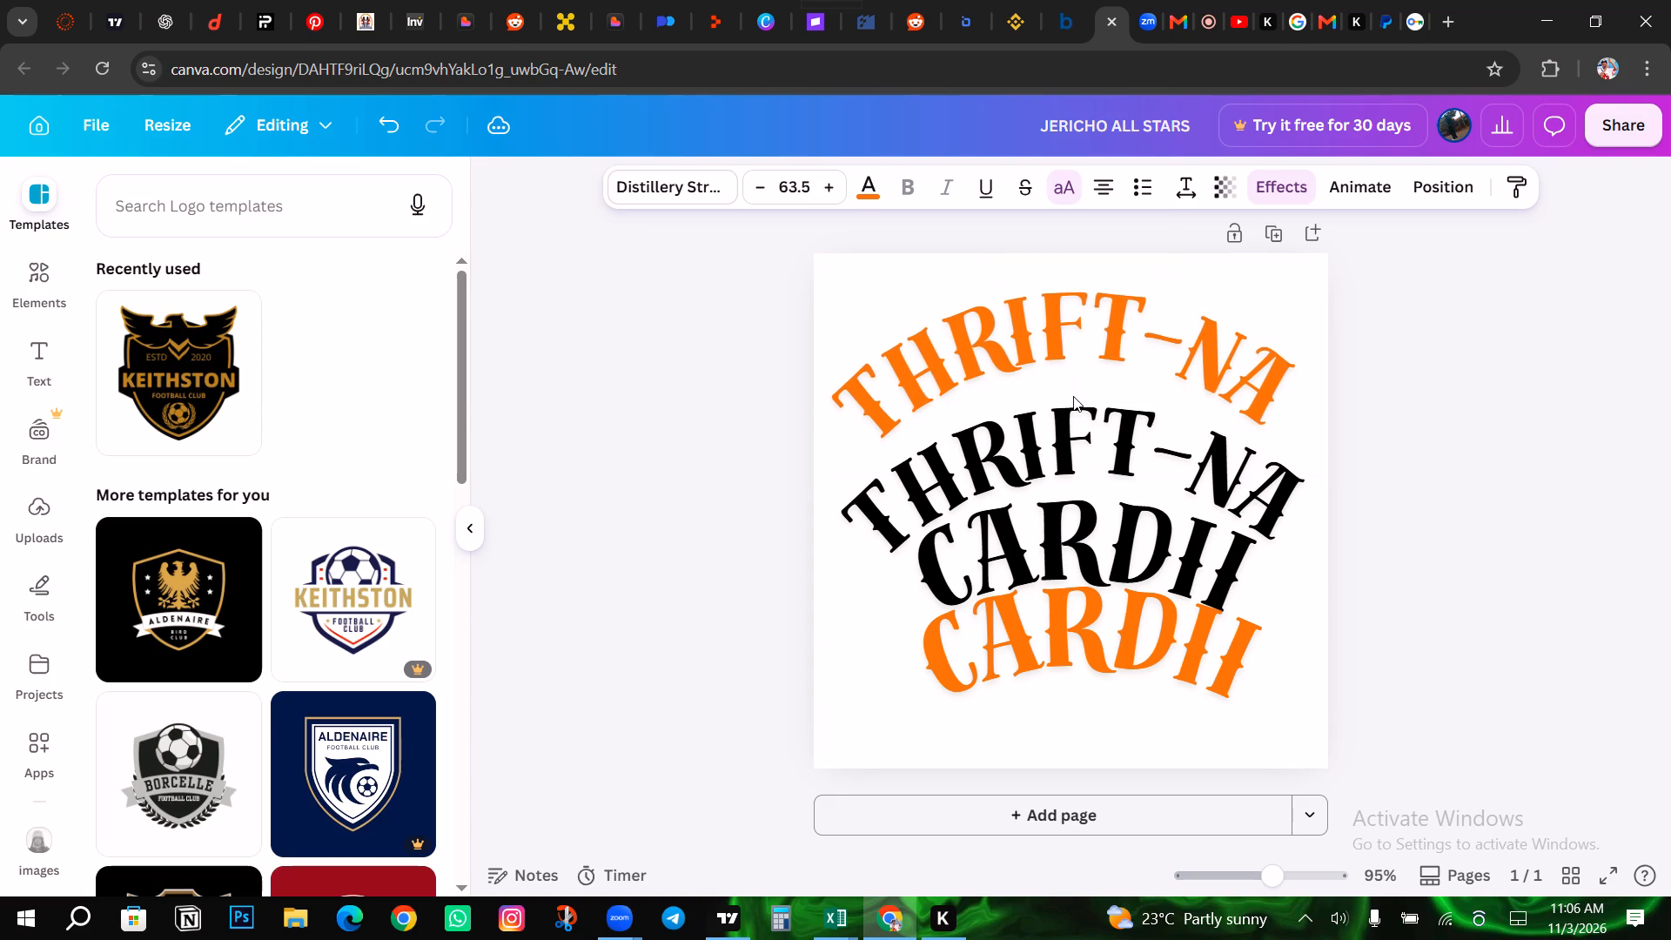
{"action": "key", "text": "Down"}
{"action": "key", "text": "Down"}
{"action": "key", "text": "Down"}
{"action": "key", "text": "Down"}
{"action": "key", "text": "Down"}
{"action": "key", "text": "Down"}
{"action": "key", "text": "Down"}
{"action": "key", "text": "Down"}
{"action": "key", "text": "Down"}
{"action": "key", "text": "Down"}
{"action": "key", "text": "Down"}
{"action": "key", "text": "Down"}
{"action": "key", "text": "Down"}
{"action": "key", "text": "Down"}
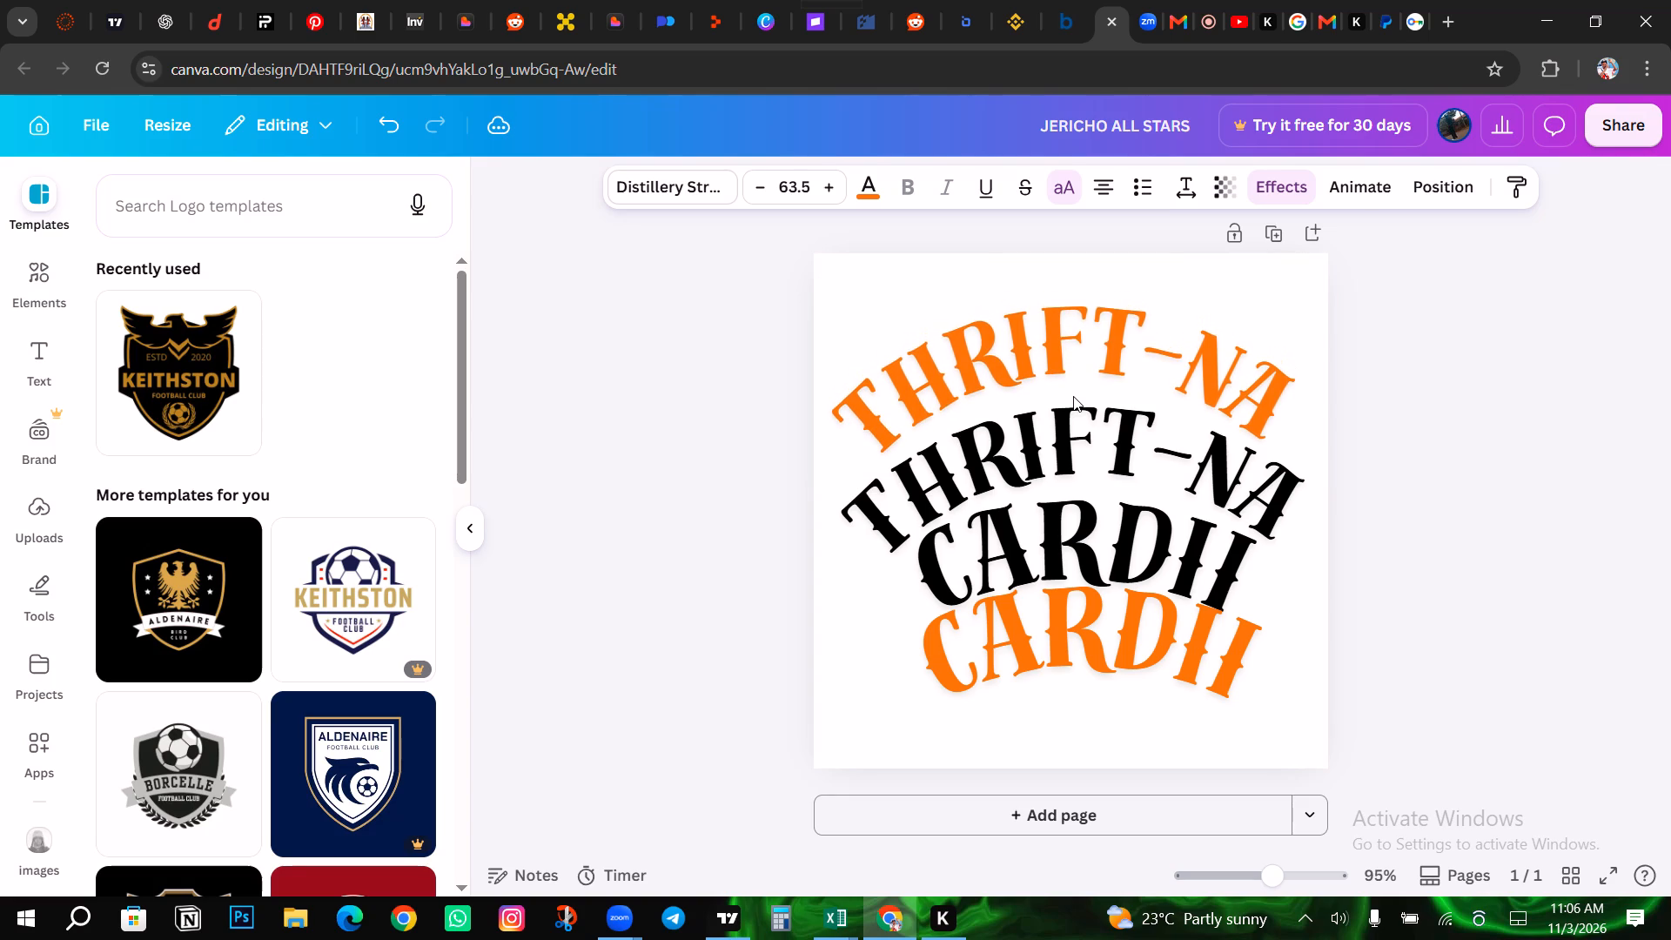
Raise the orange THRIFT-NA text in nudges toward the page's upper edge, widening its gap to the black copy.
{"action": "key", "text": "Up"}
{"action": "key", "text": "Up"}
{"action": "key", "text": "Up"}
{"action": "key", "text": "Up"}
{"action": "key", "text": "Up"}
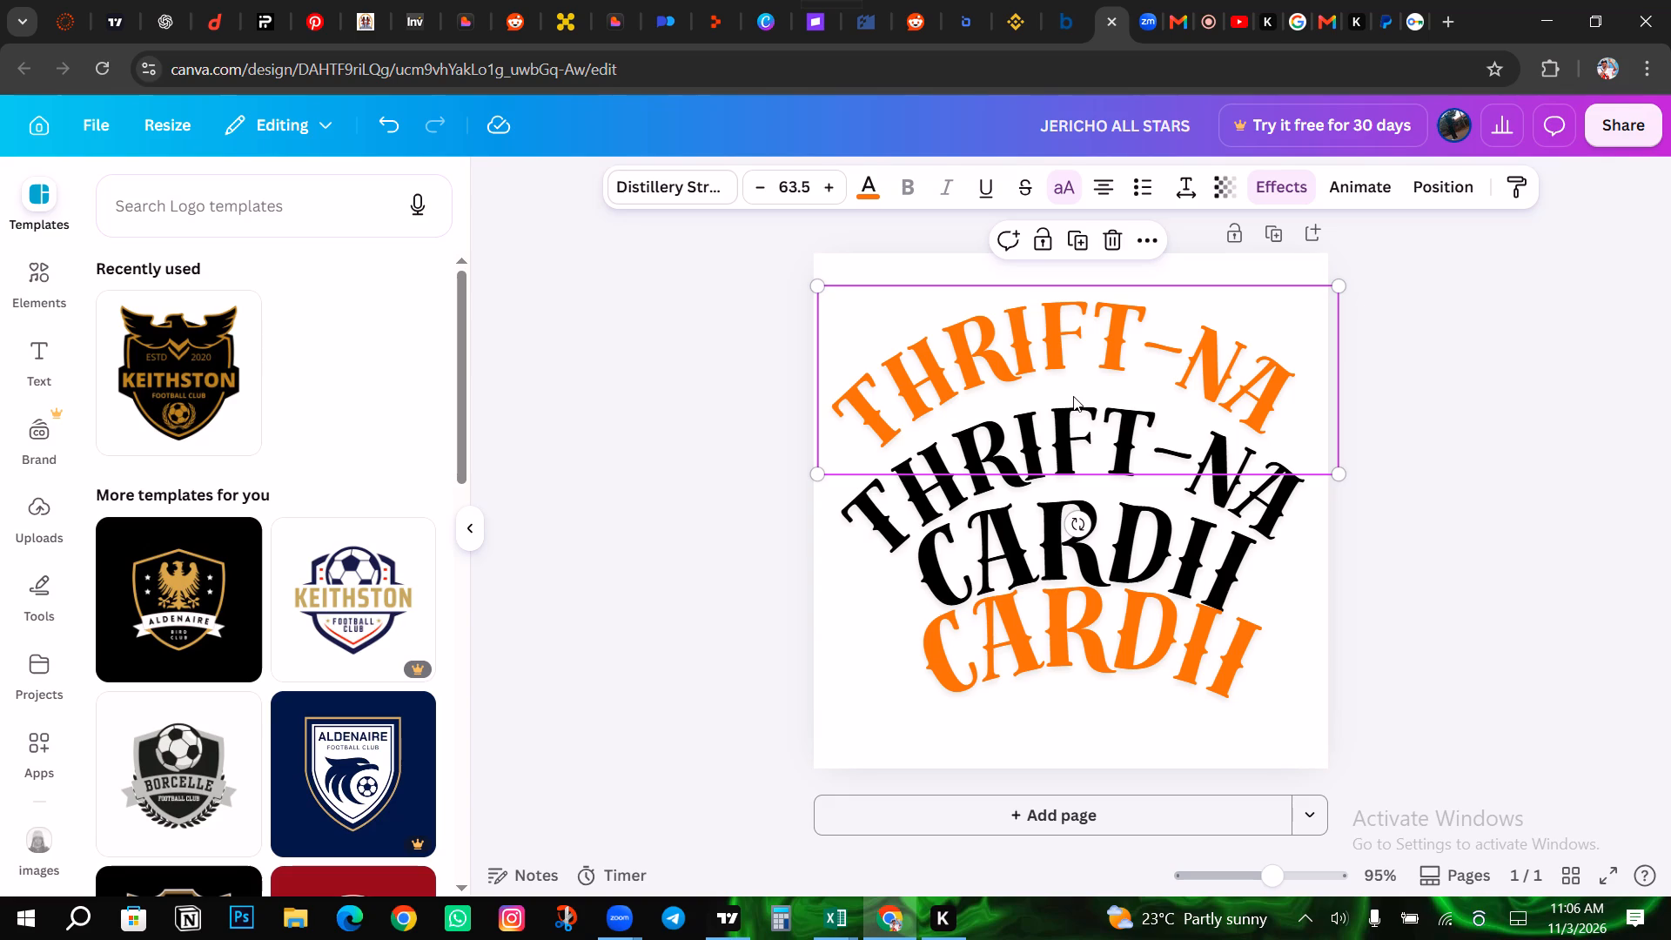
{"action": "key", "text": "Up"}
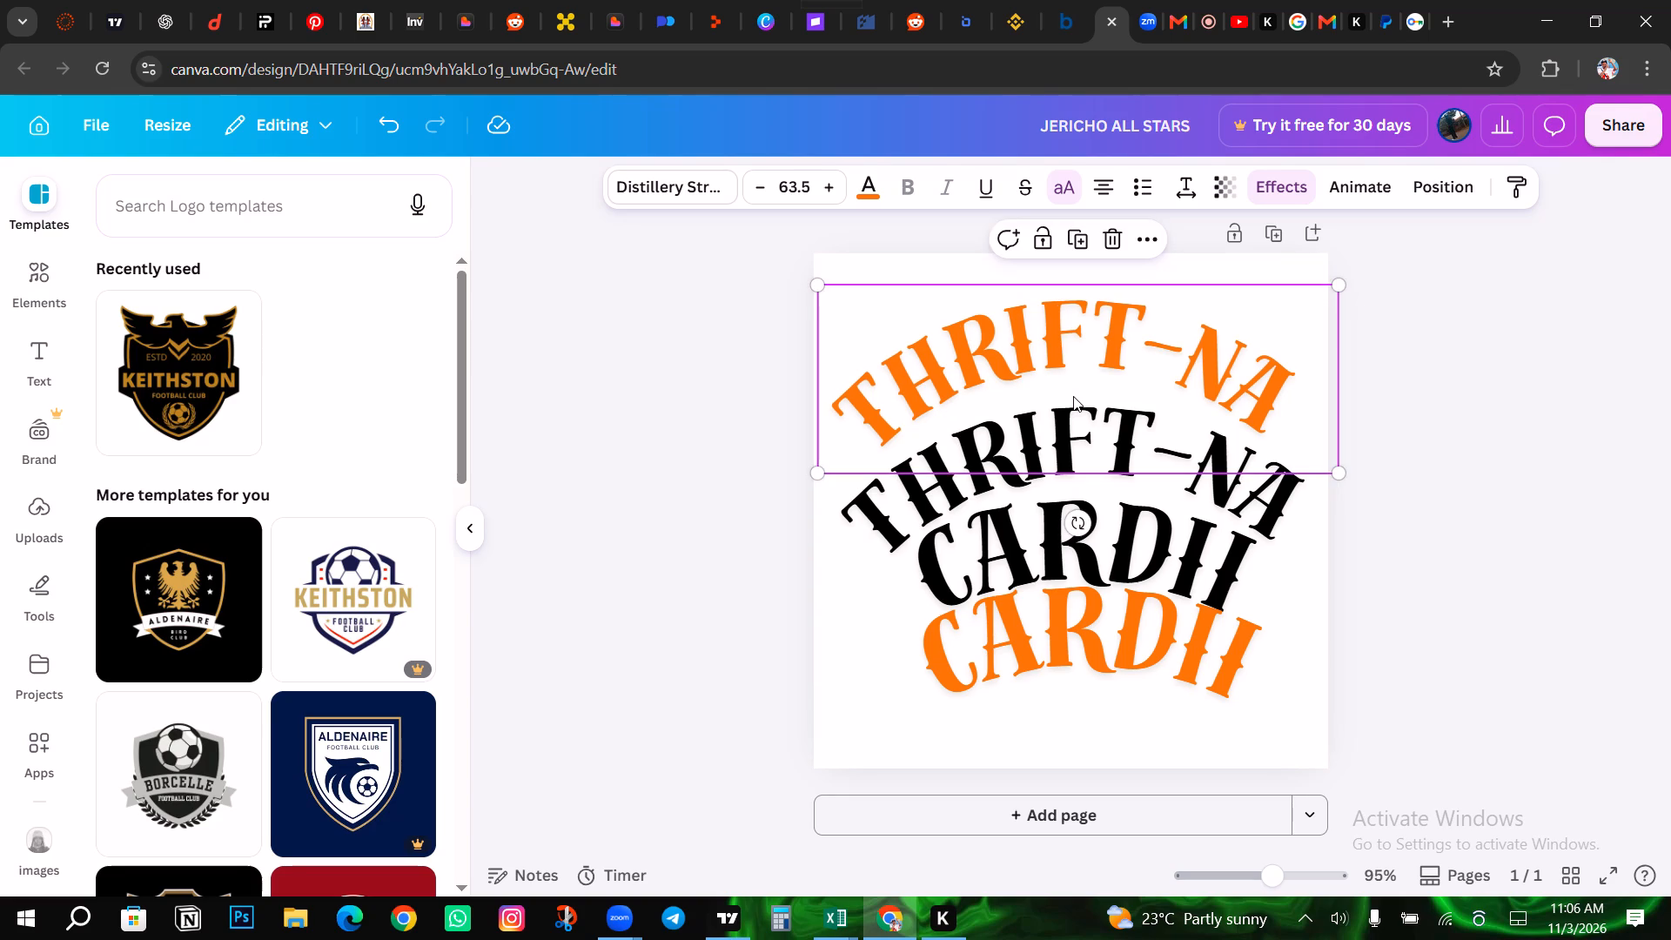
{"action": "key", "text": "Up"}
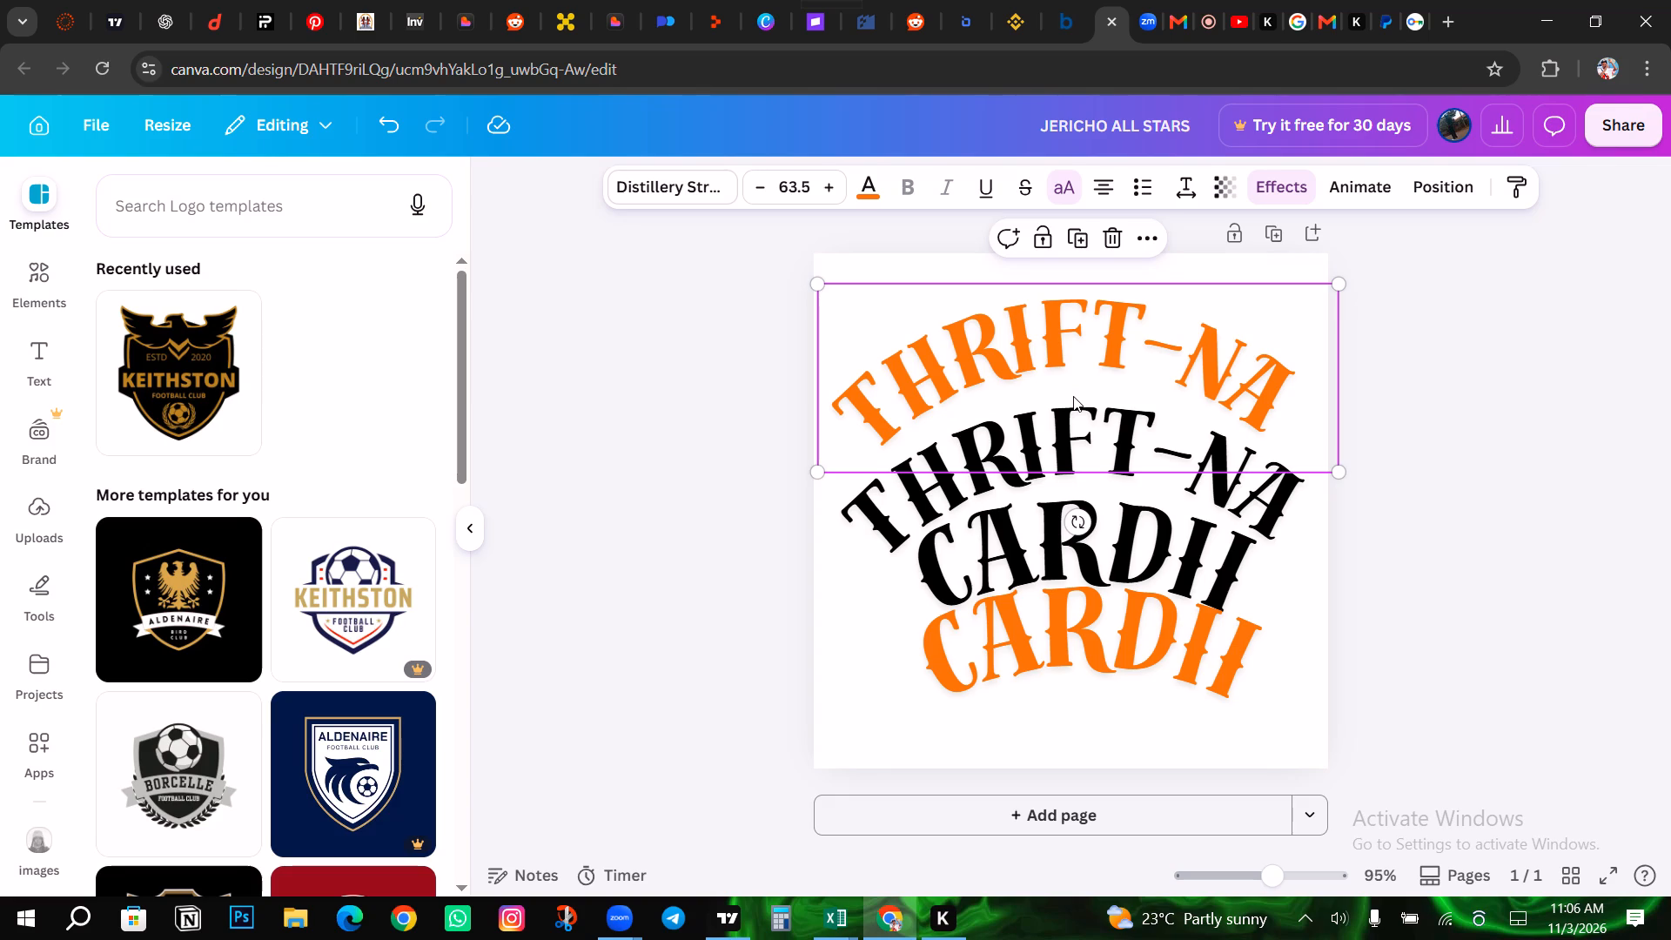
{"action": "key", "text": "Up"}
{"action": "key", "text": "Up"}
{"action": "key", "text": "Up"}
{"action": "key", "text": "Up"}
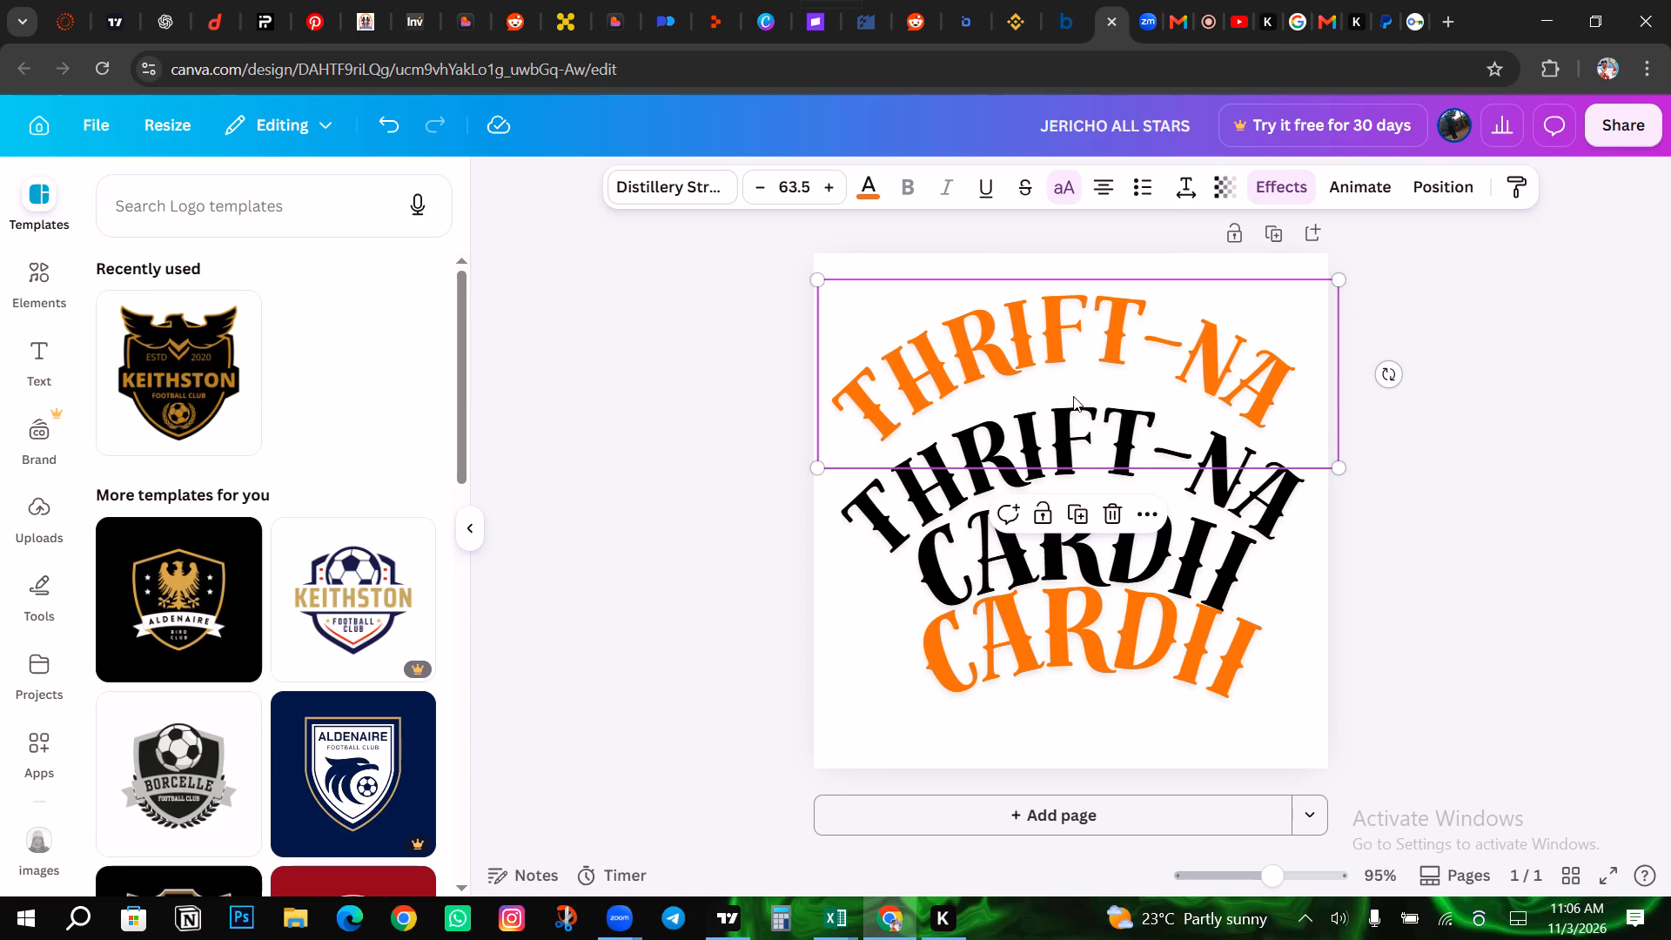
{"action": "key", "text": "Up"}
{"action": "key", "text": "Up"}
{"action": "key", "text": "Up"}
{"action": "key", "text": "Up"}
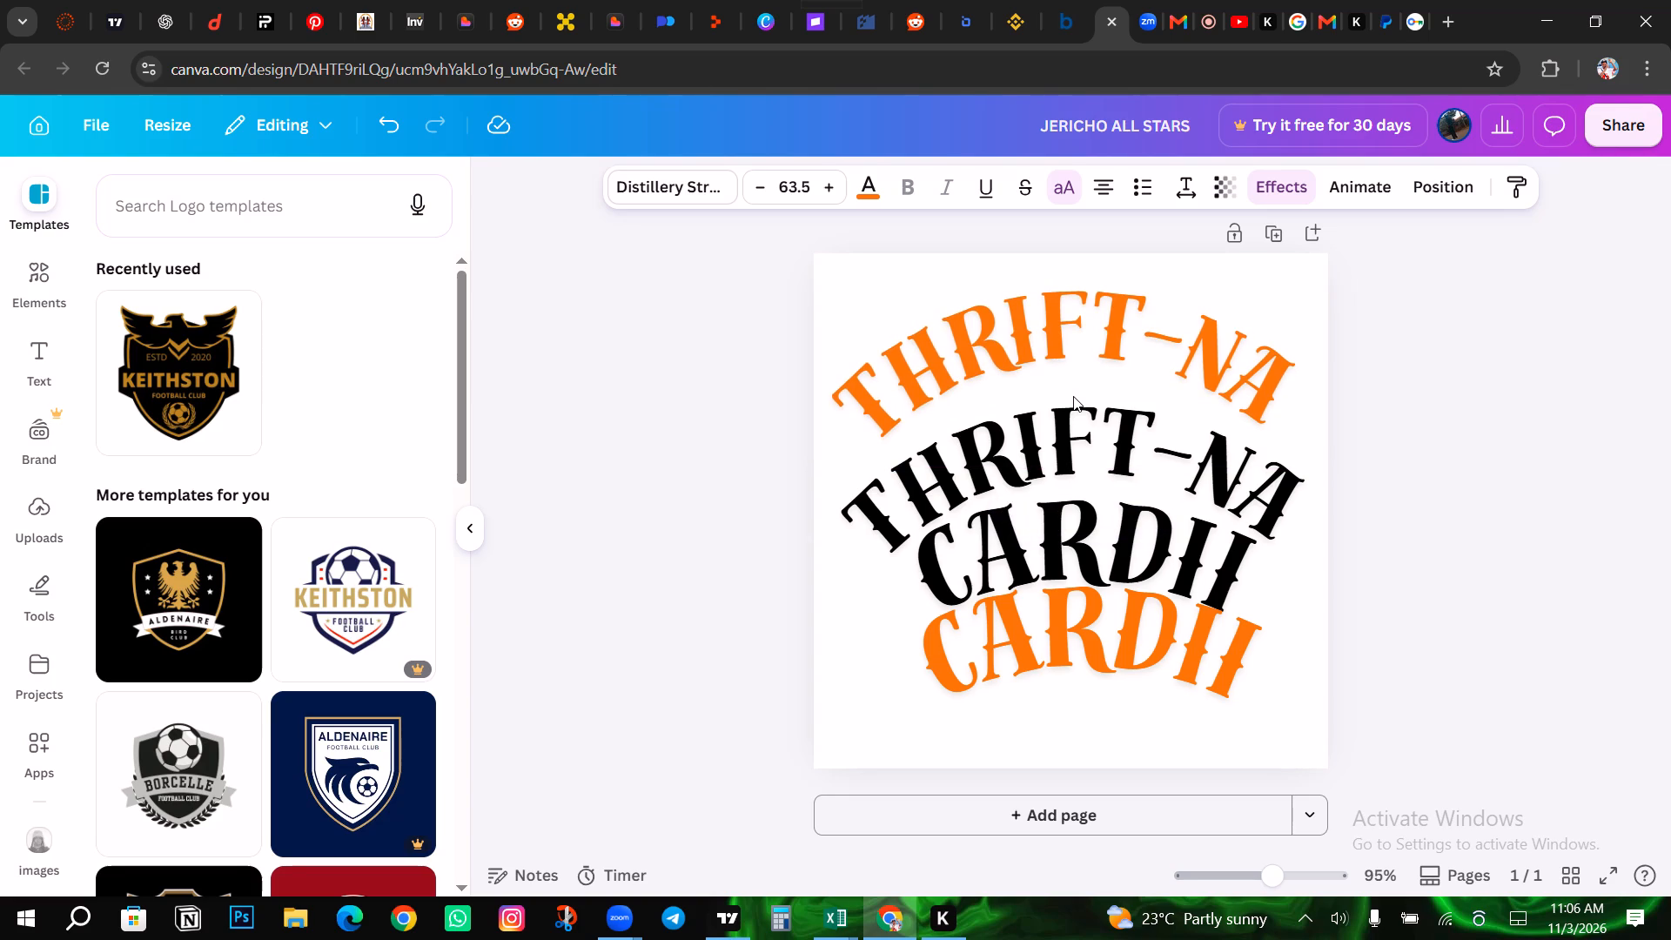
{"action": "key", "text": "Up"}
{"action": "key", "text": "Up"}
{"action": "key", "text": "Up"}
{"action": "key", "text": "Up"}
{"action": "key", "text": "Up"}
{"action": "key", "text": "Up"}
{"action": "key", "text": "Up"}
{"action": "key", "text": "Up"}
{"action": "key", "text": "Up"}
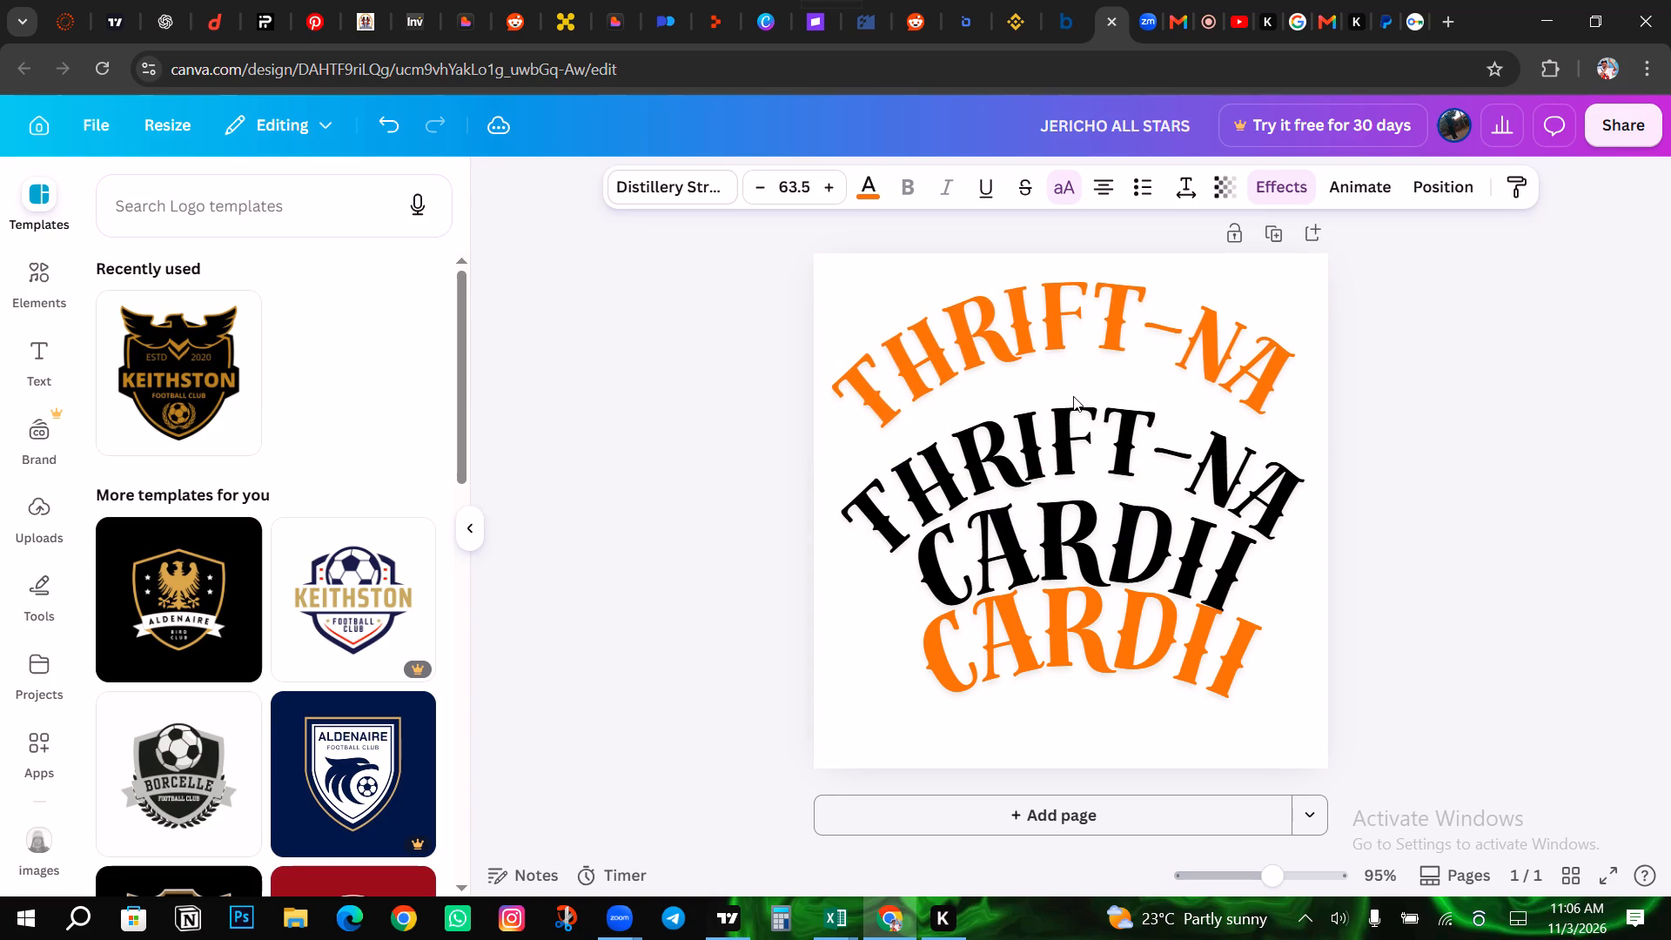
Lower the orange THRIFT-NA text again to bring its arch close above the black THRIFT-NA.
{"action": "key", "text": "Down"}
{"action": "key", "text": "Down"}
{"action": "key", "text": "Down"}
{"action": "key", "text": "Down"}
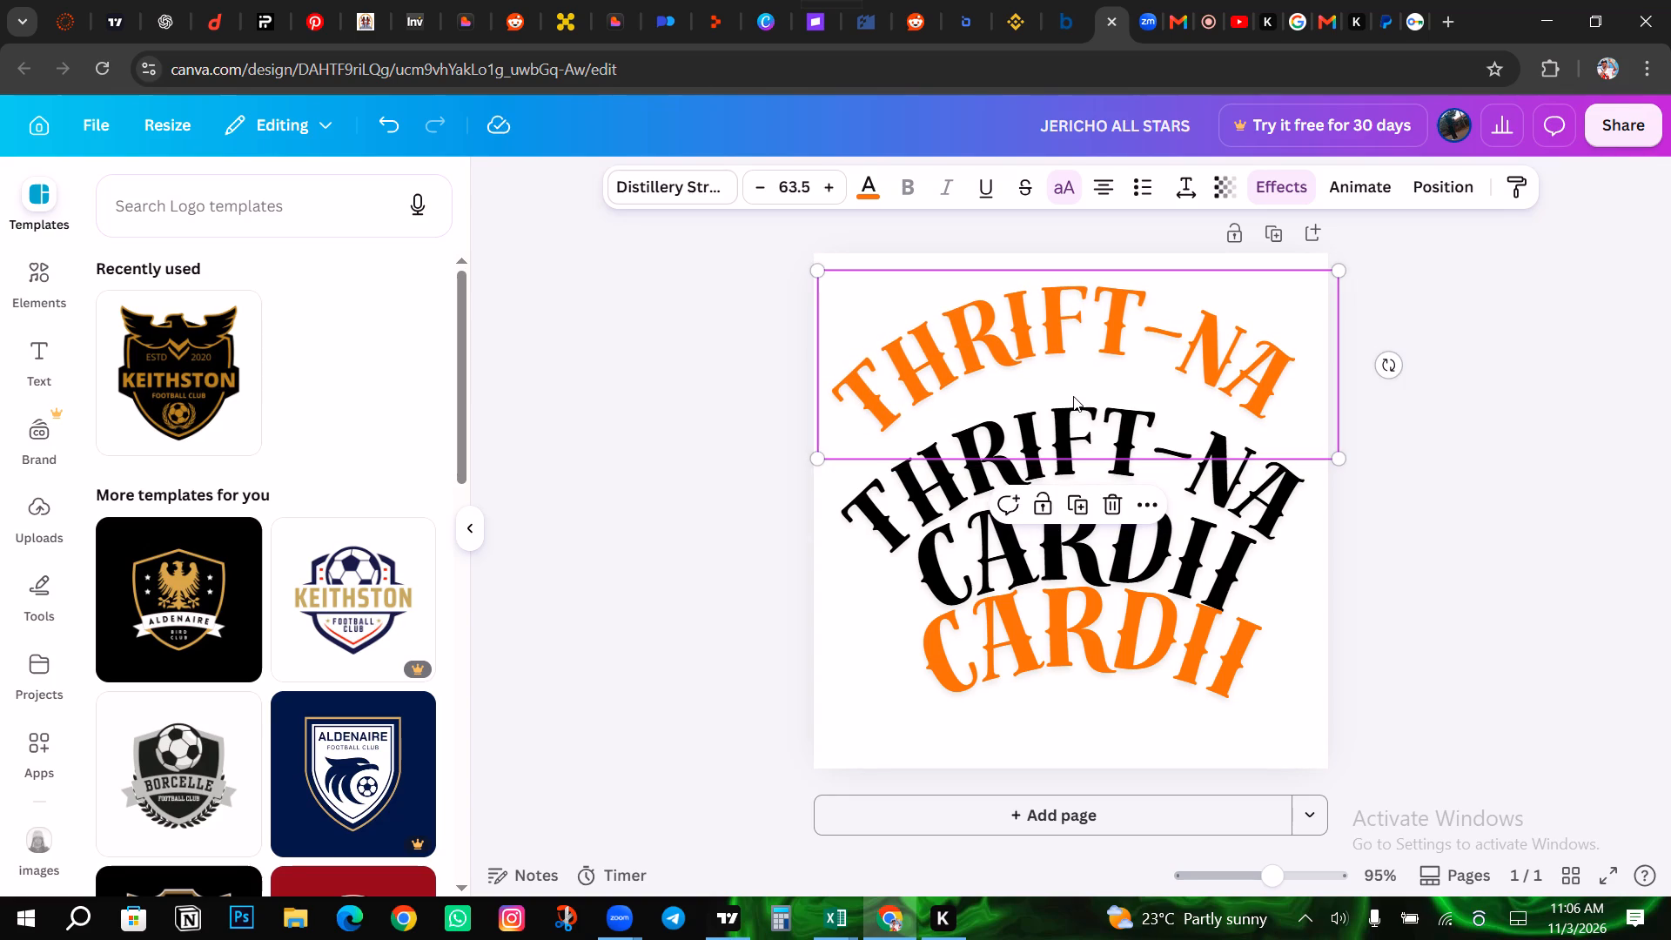
{"action": "key", "text": "Down"}
{"action": "key", "text": "Down"}
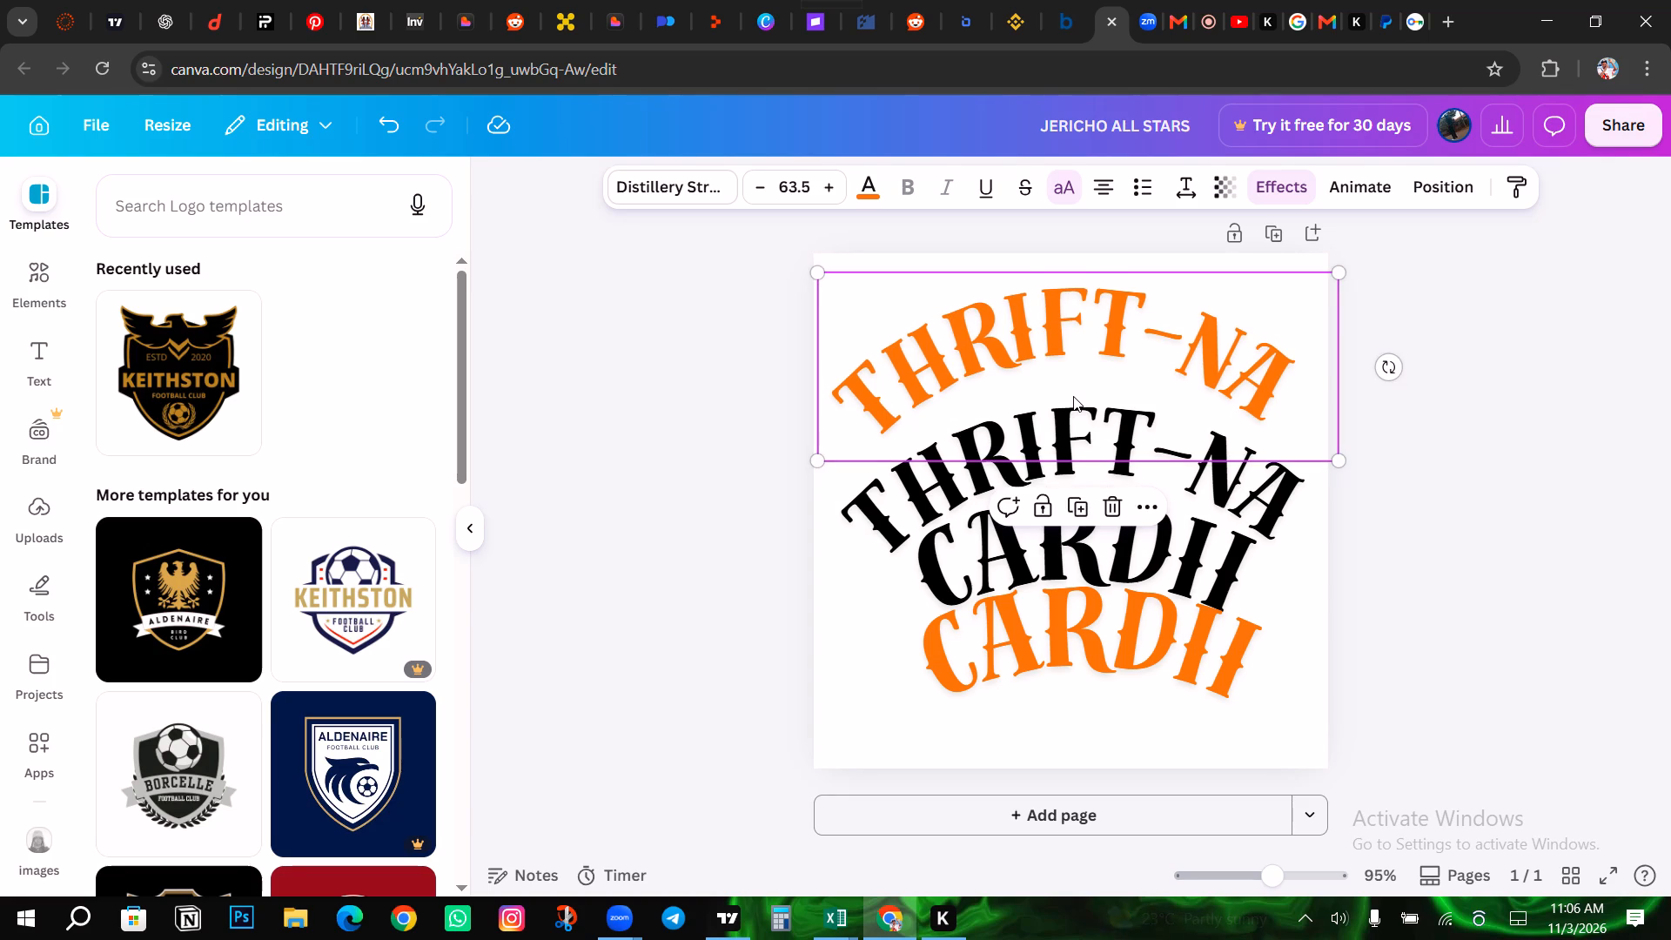
{"action": "key", "text": "Down"}
{"action": "key", "text": "Down"}
{"action": "key", "text": "Down"}
{"action": "key", "text": "Down"}
{"action": "key", "text": "Down"}
{"action": "key", "text": "Down"}
{"action": "key", "text": "Down"}
{"action": "key", "text": "Down"}
{"action": "key", "text": "Down"}
{"action": "key", "text": "Down"}
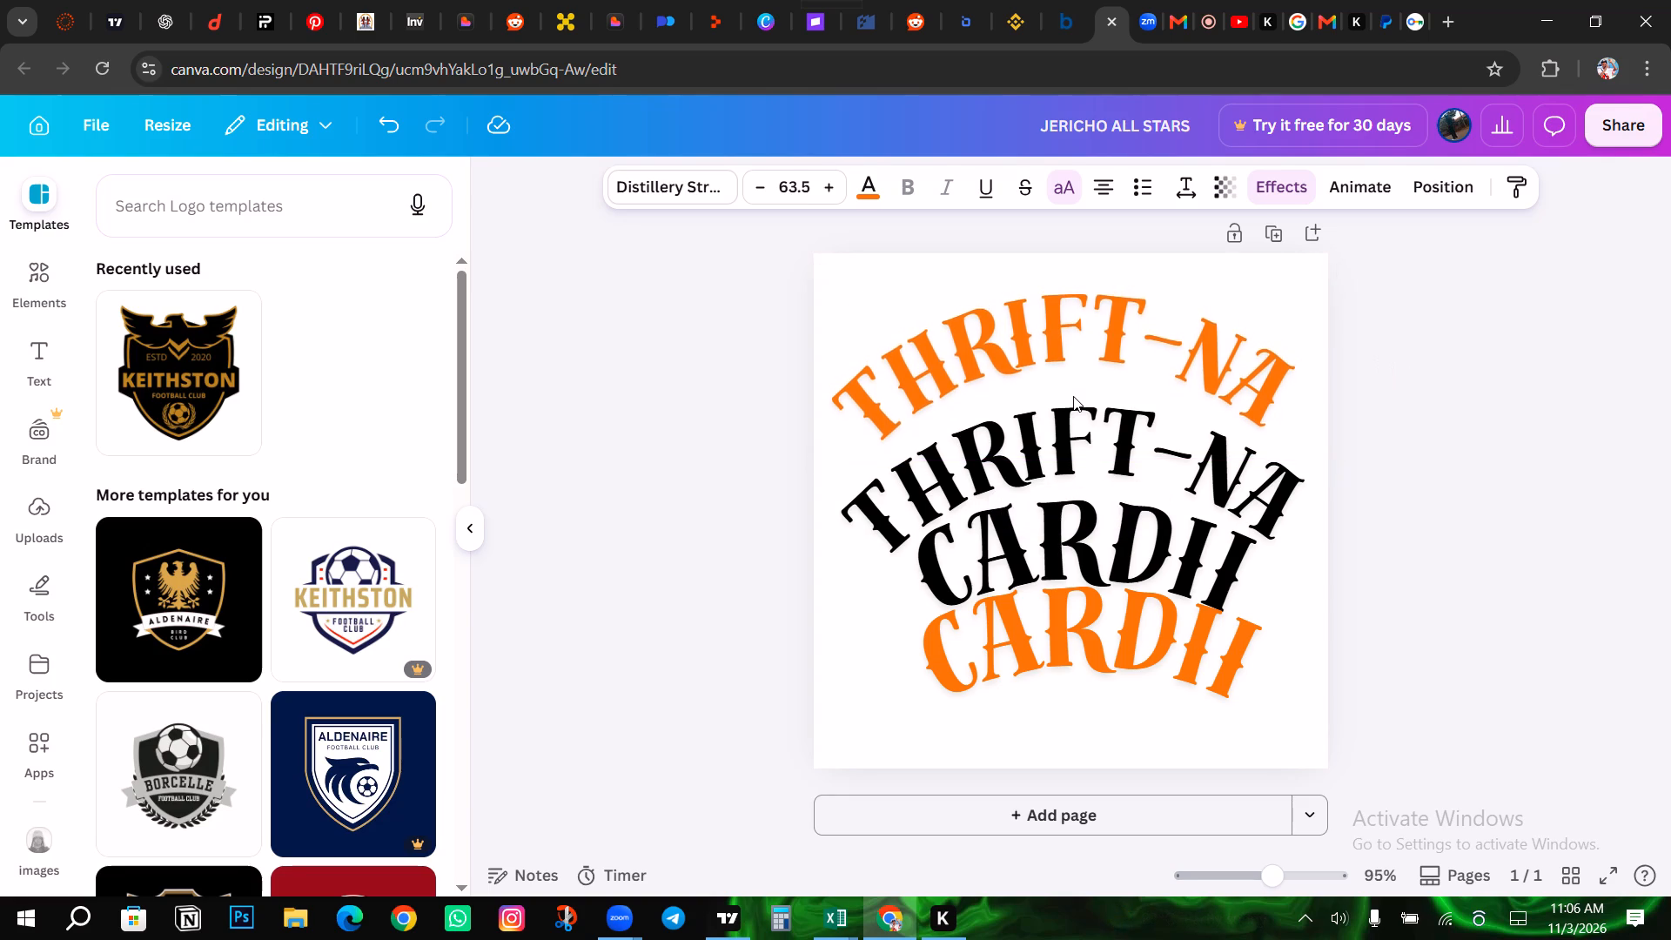
{"action": "key", "text": "Down"}
{"action": "key", "text": "Down"}
{"action": "key", "text": "Down"}
{"action": "key", "text": "Down"}
{"action": "key", "text": "Down"}
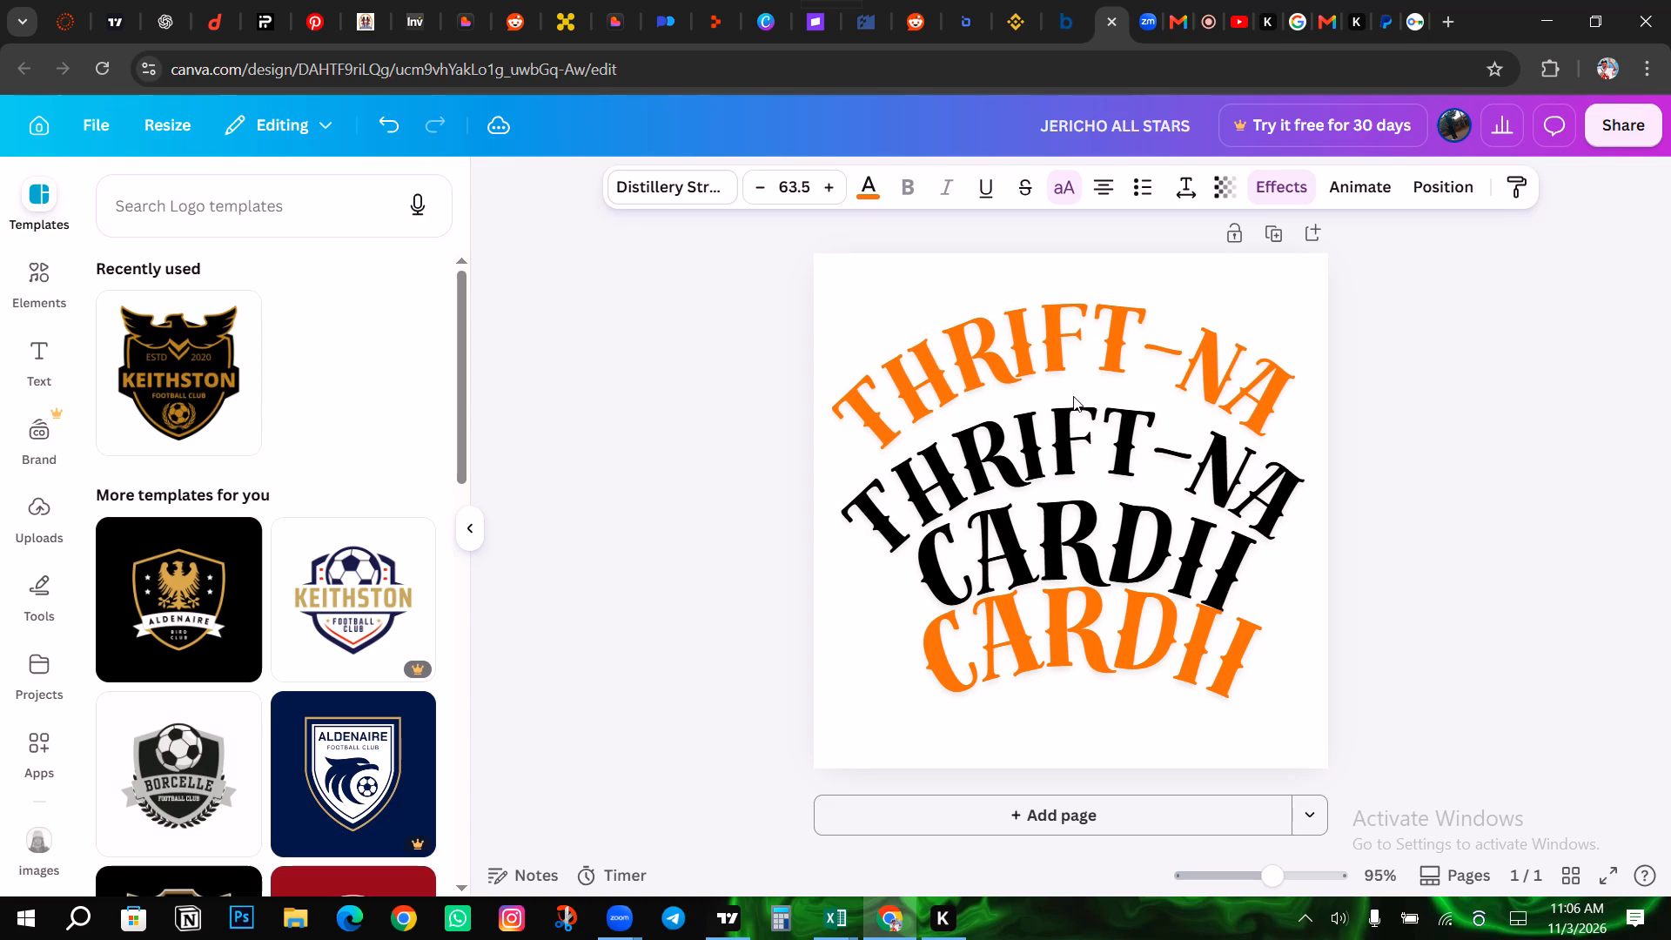
{"action": "key", "text": "Down"}
Fine-tune the orange THRIFT-NA text up and down, leaving it slightly closer to the black THRIFT-NA.
{"action": "key", "text": "Up"}
{"action": "key", "text": "Up"}
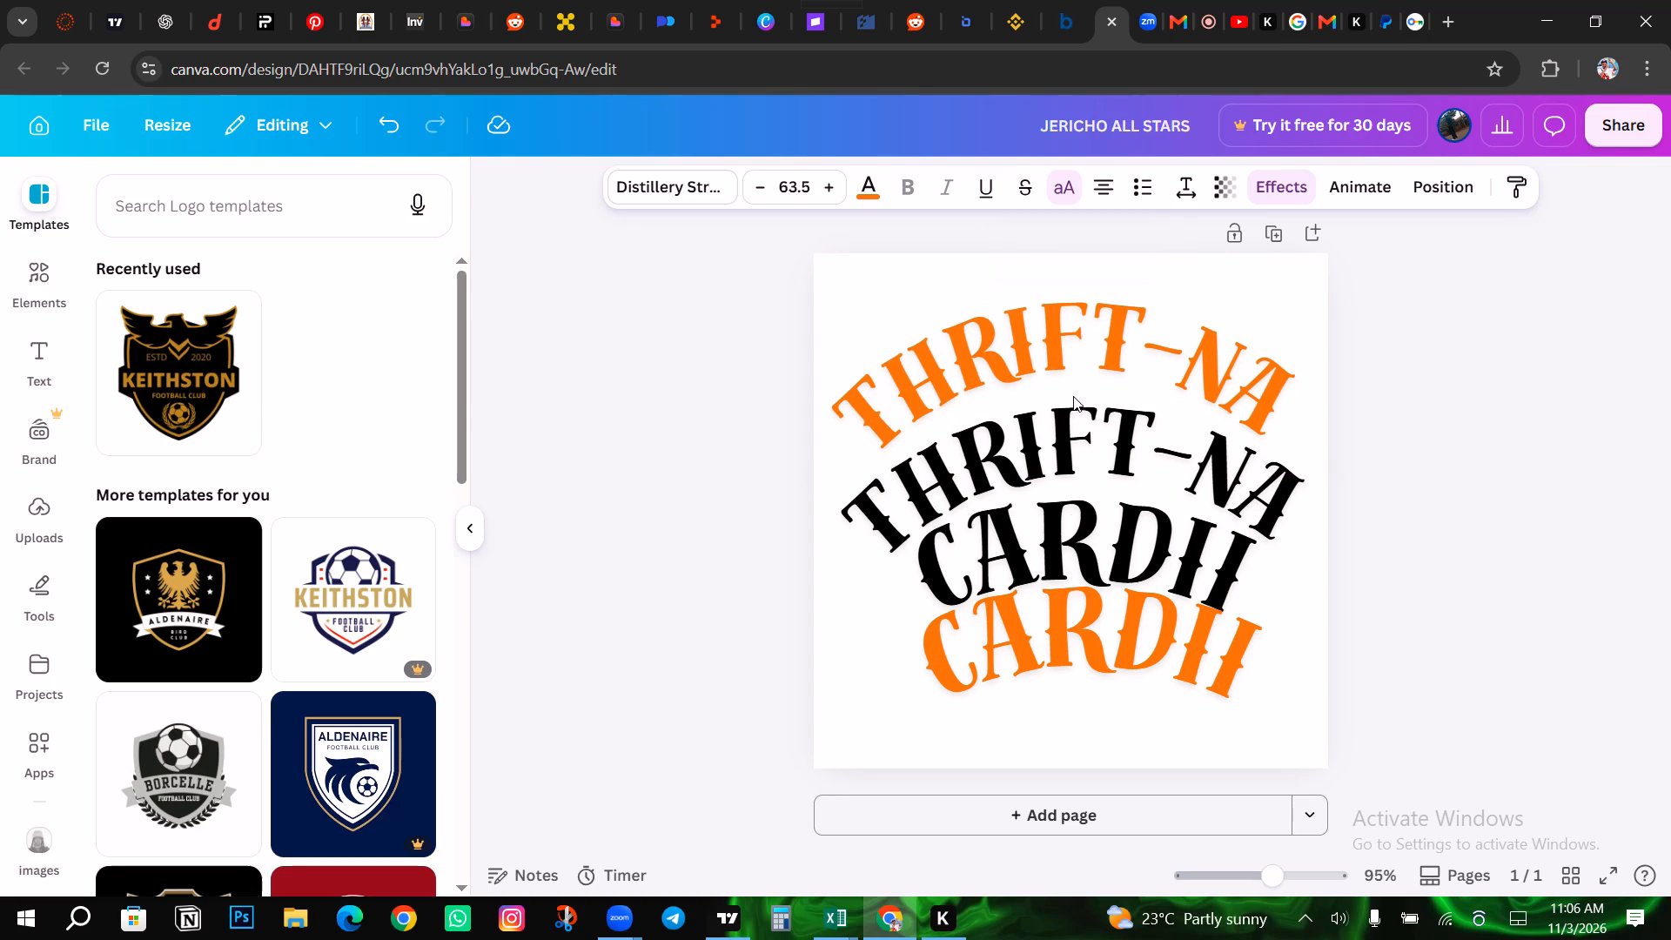
{"action": "key", "text": "Down"}
{"action": "key", "text": "Down"}
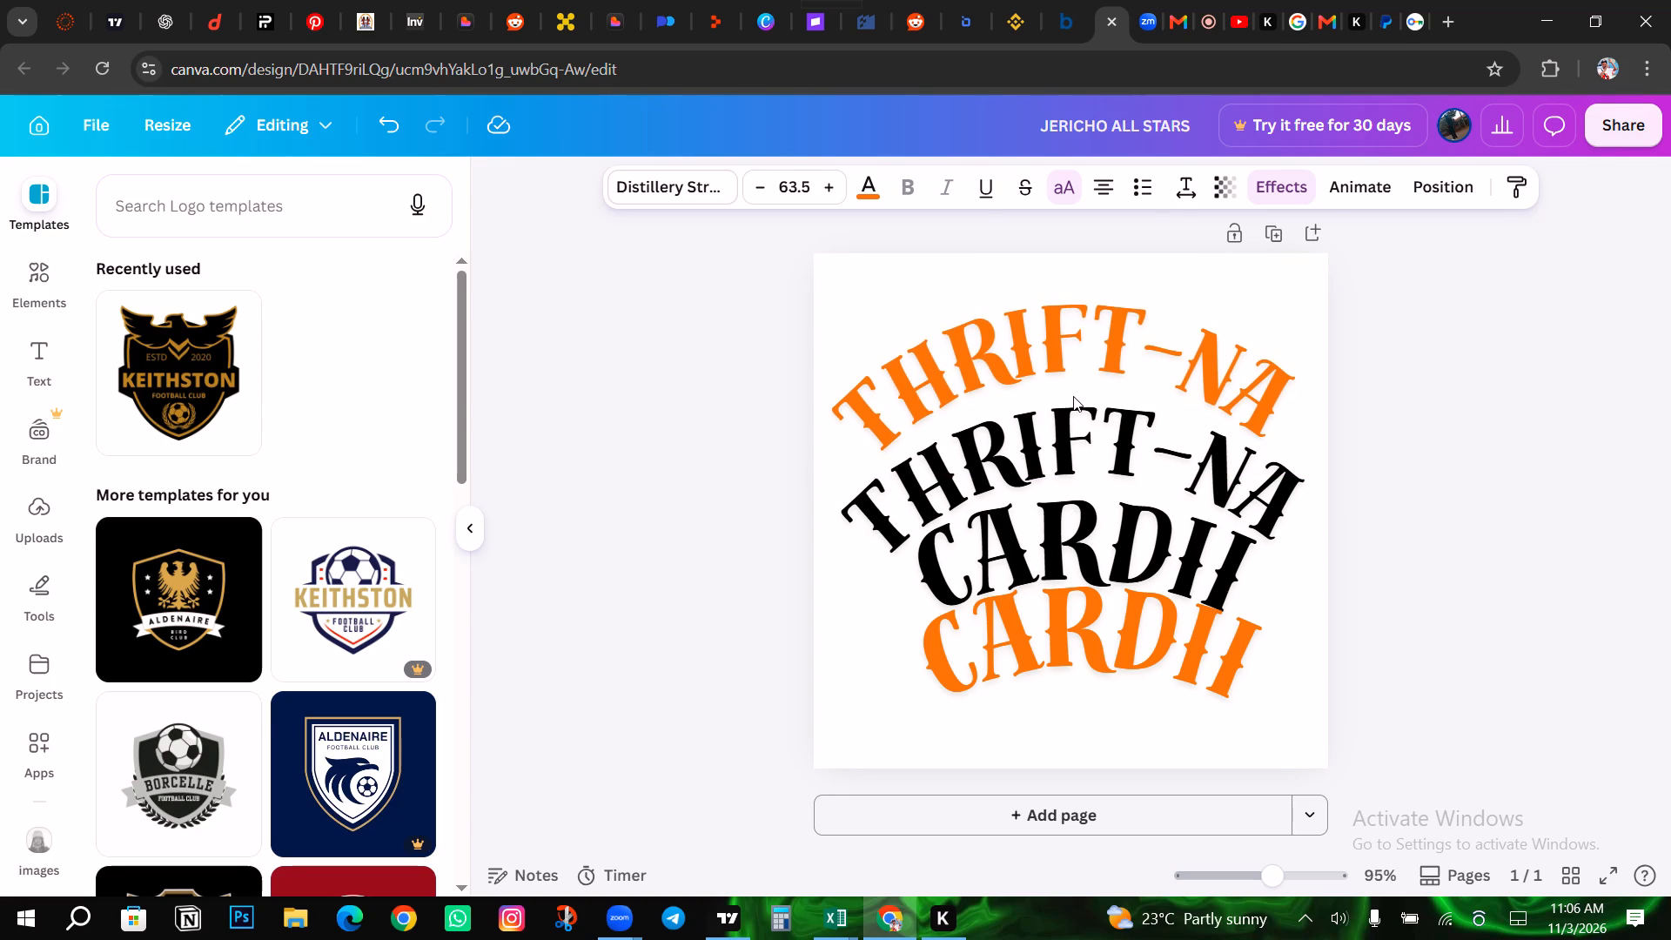
{"action": "key", "text": "Up"}
{"action": "key", "text": "Up"}
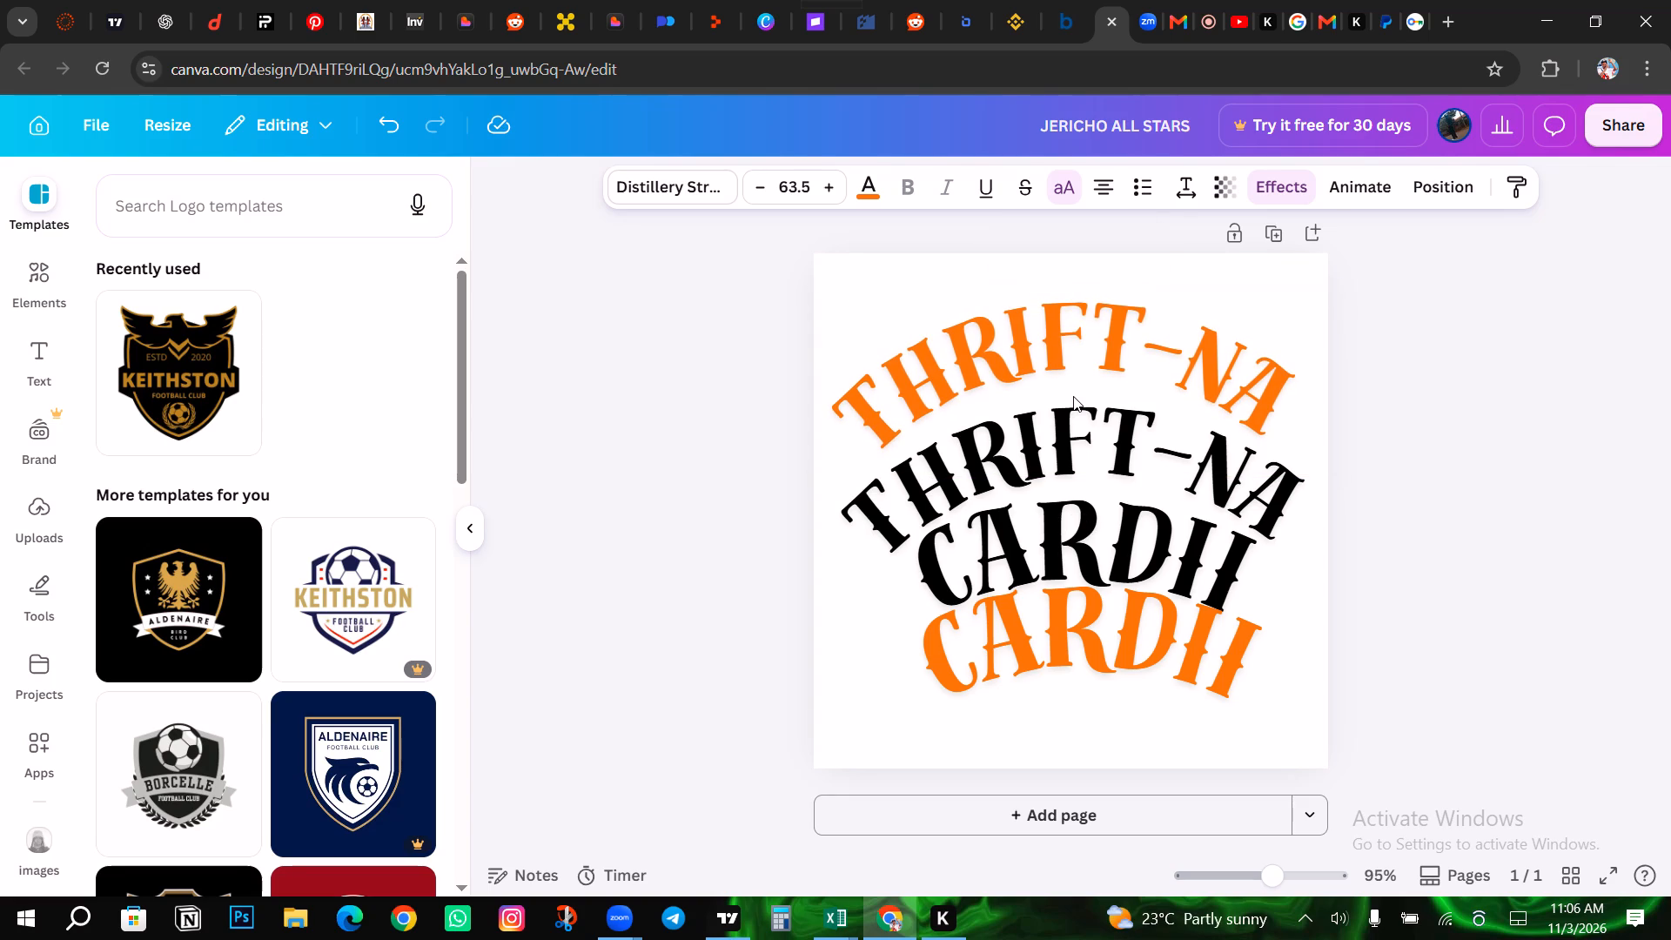
{"action": "key", "text": "Down"}
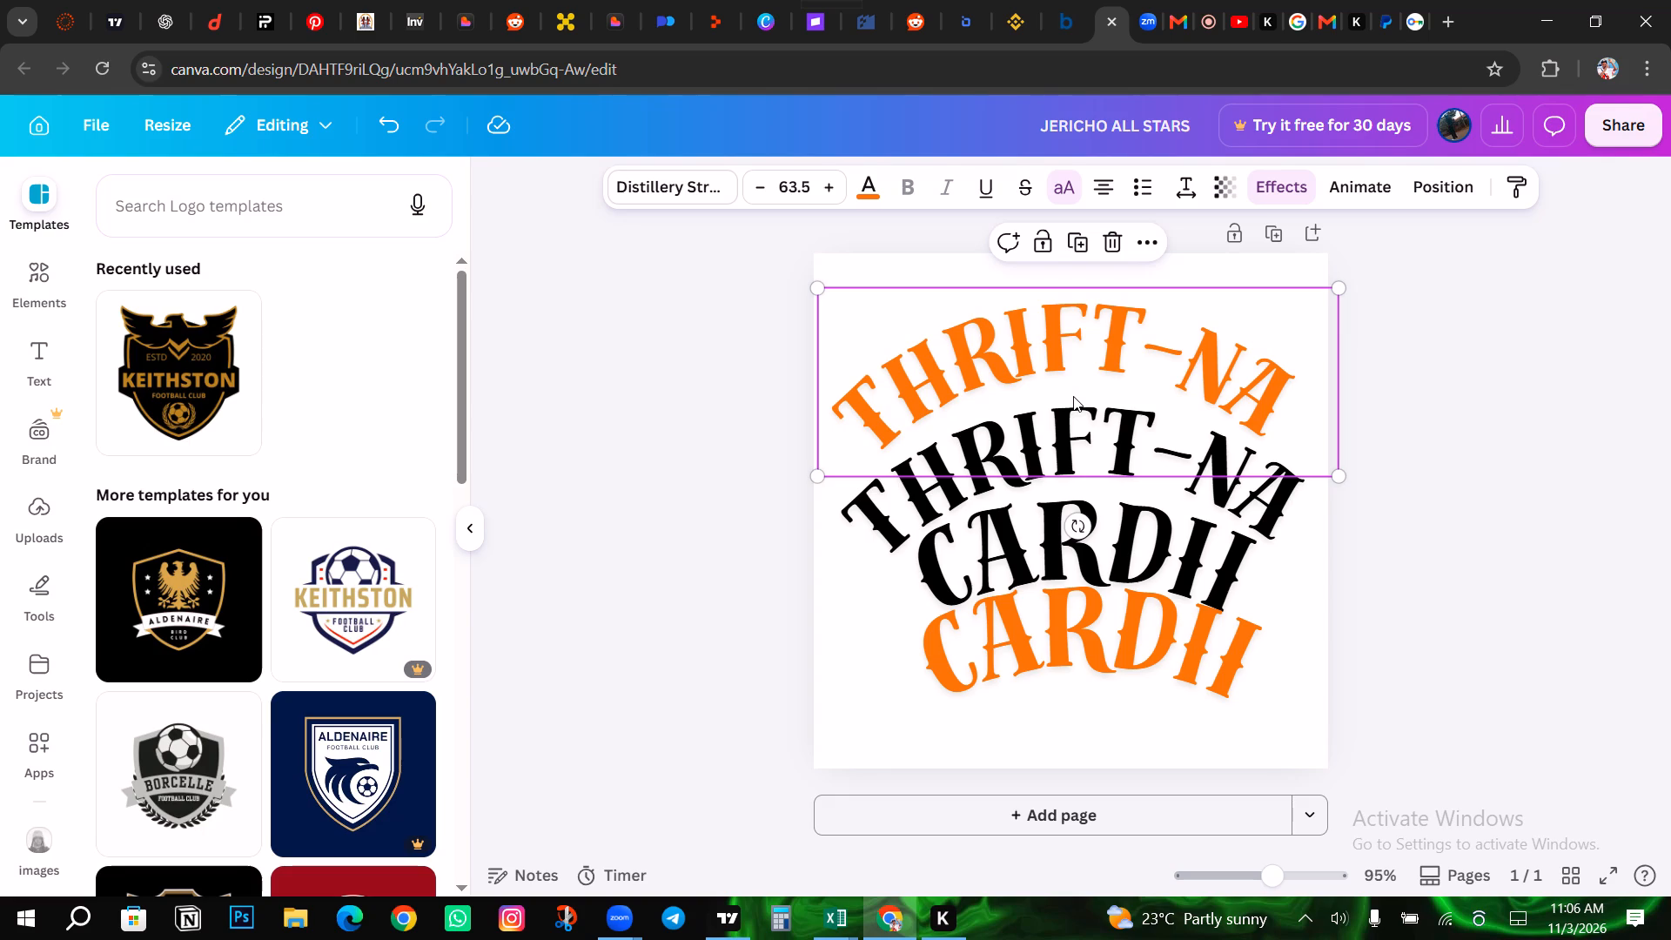
{"action": "key", "text": "Down"}
{"action": "key", "text": "Down"}
{"action": "key", "text": "Down"}
{"action": "key", "text": "Down"}
{"action": "key", "text": "Down"}
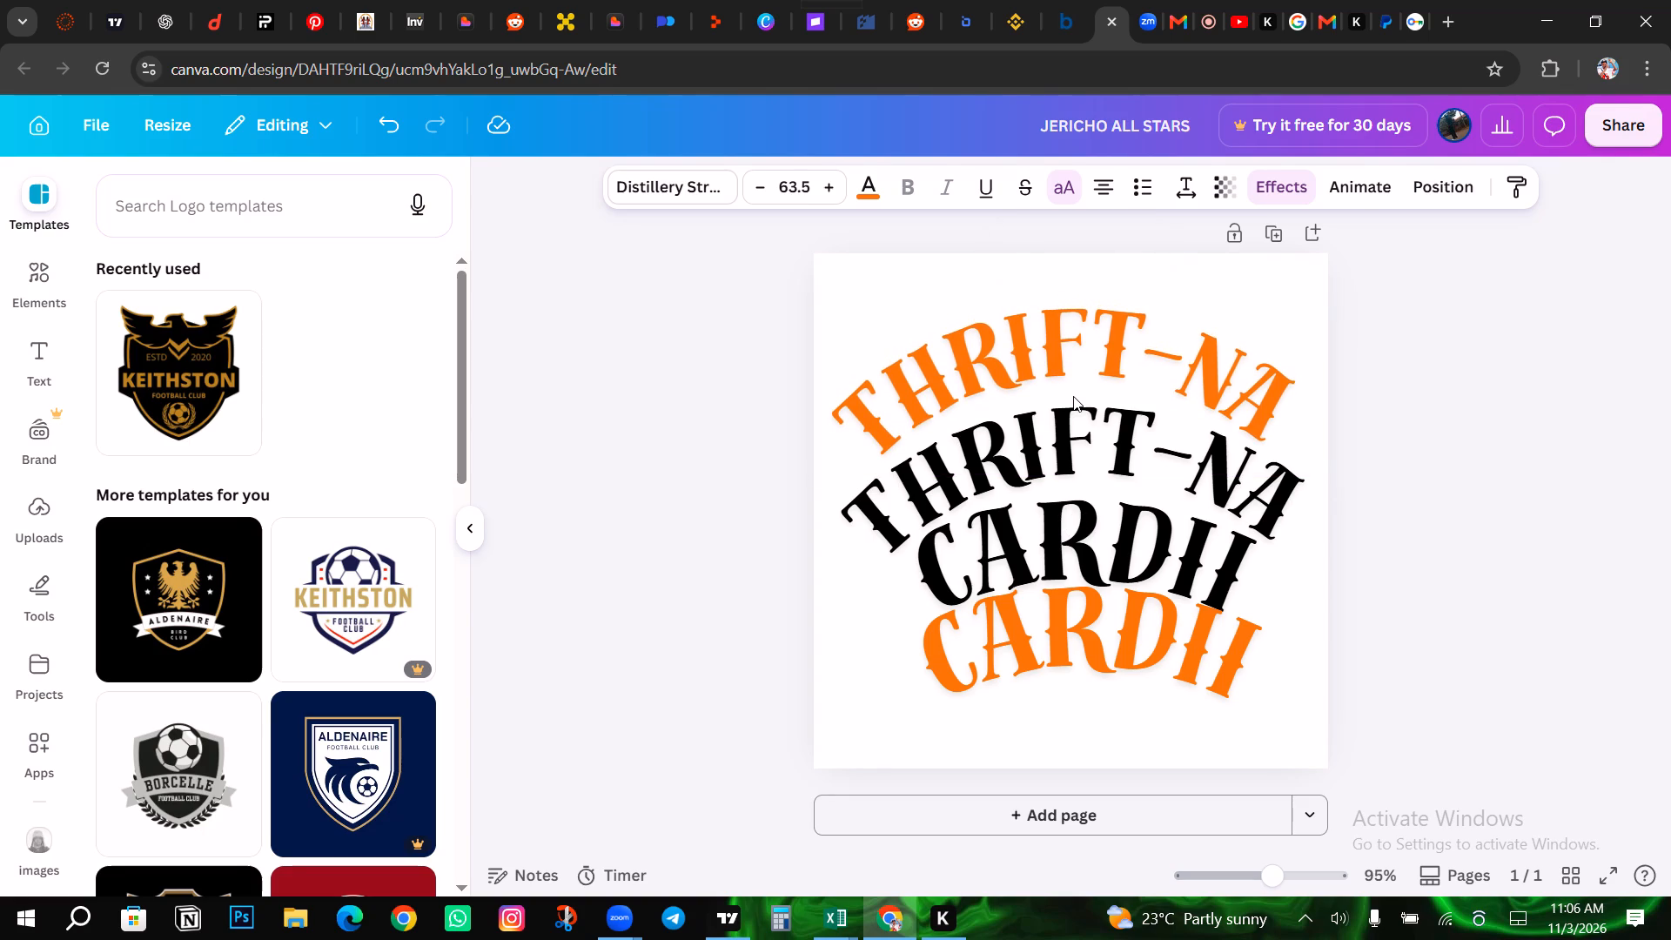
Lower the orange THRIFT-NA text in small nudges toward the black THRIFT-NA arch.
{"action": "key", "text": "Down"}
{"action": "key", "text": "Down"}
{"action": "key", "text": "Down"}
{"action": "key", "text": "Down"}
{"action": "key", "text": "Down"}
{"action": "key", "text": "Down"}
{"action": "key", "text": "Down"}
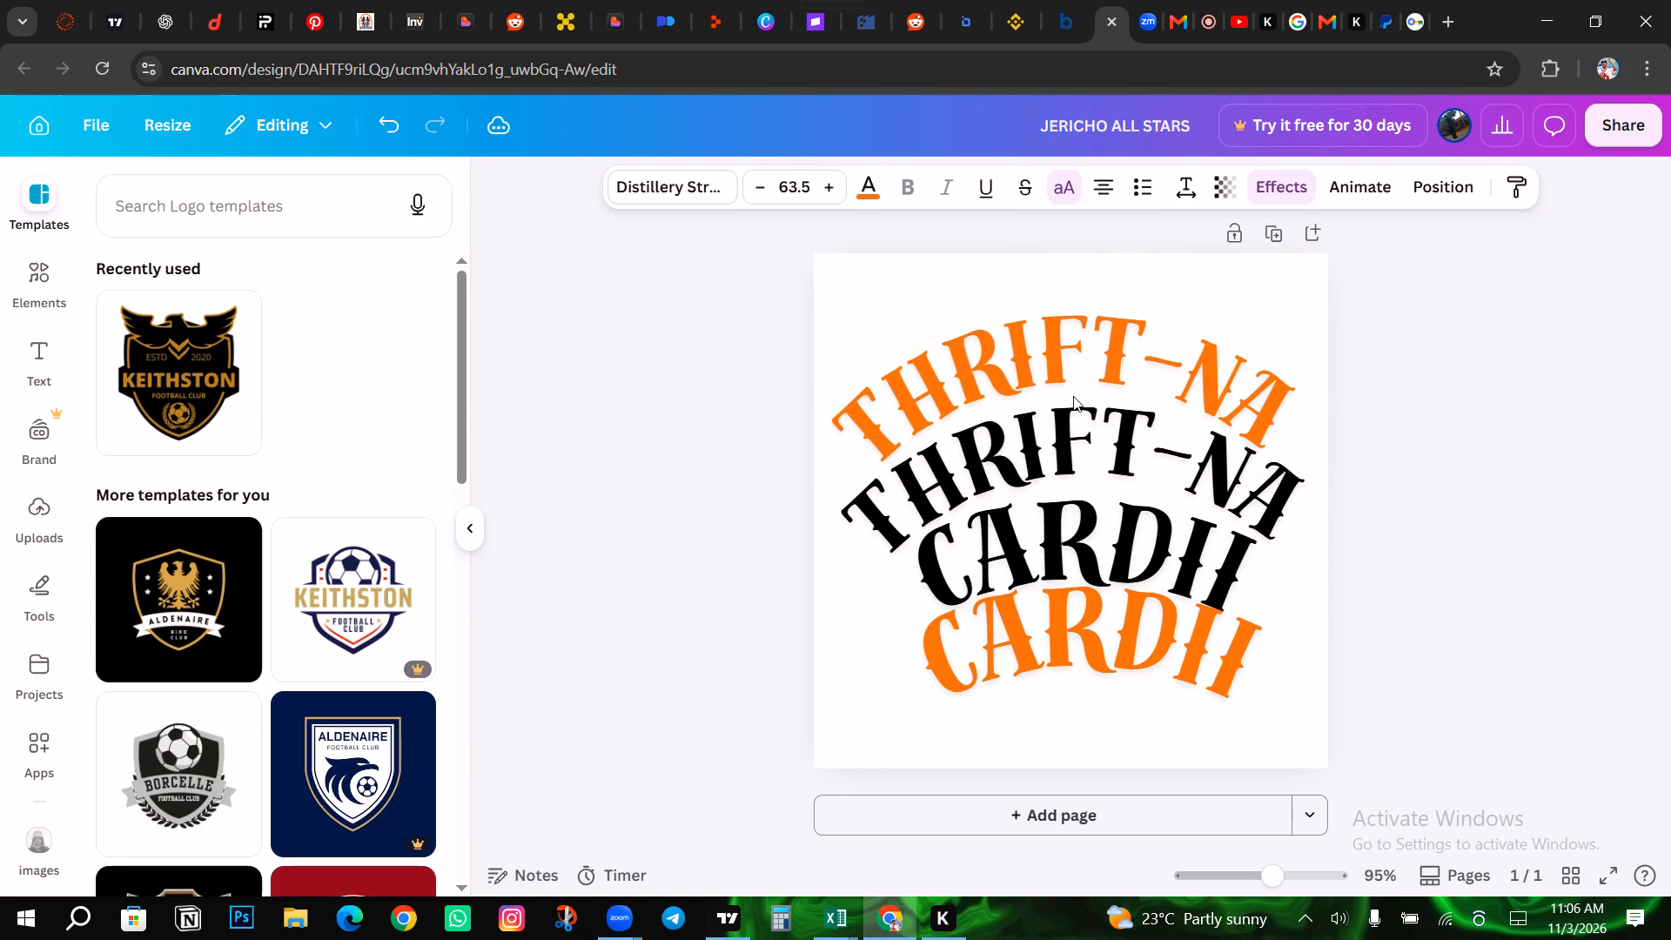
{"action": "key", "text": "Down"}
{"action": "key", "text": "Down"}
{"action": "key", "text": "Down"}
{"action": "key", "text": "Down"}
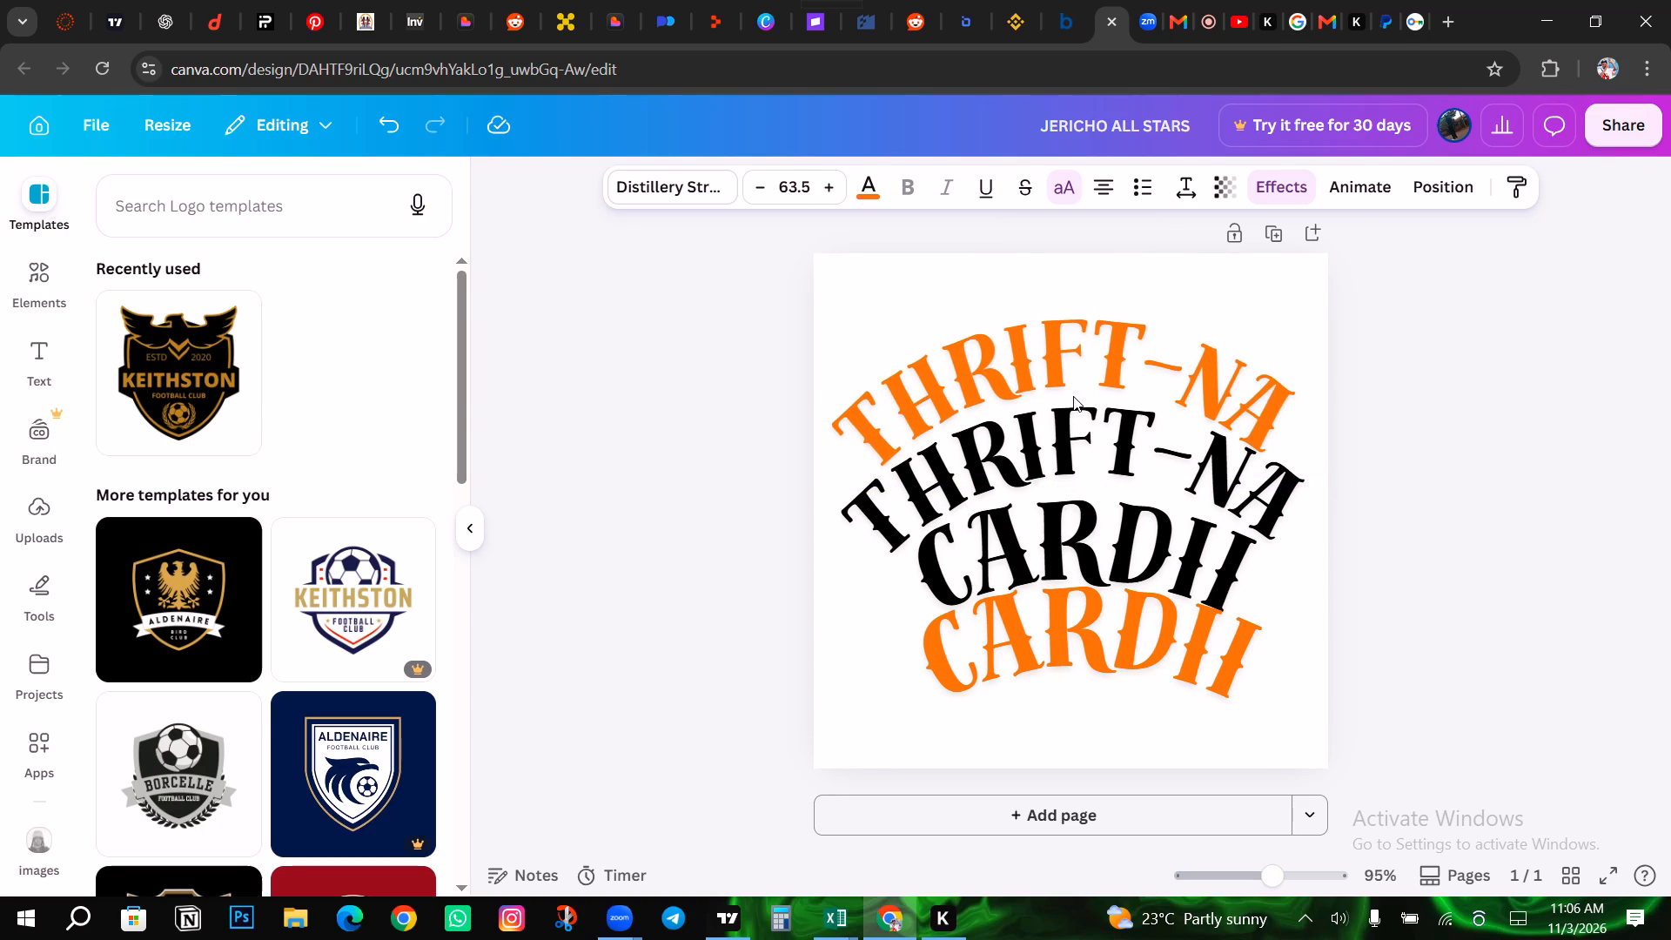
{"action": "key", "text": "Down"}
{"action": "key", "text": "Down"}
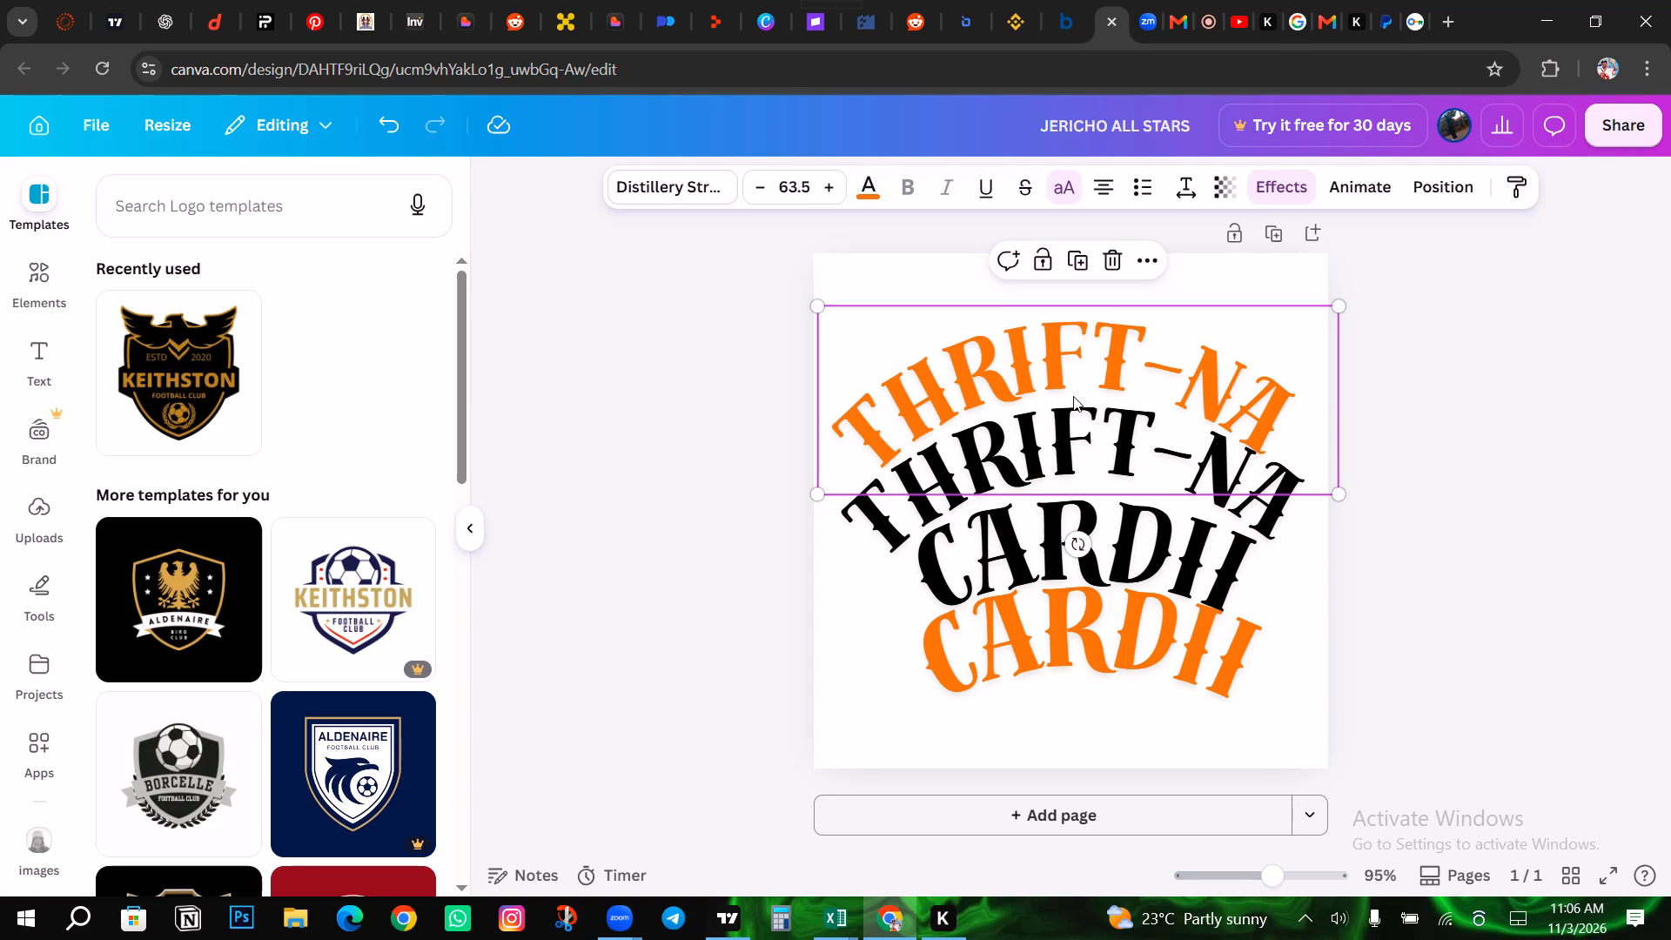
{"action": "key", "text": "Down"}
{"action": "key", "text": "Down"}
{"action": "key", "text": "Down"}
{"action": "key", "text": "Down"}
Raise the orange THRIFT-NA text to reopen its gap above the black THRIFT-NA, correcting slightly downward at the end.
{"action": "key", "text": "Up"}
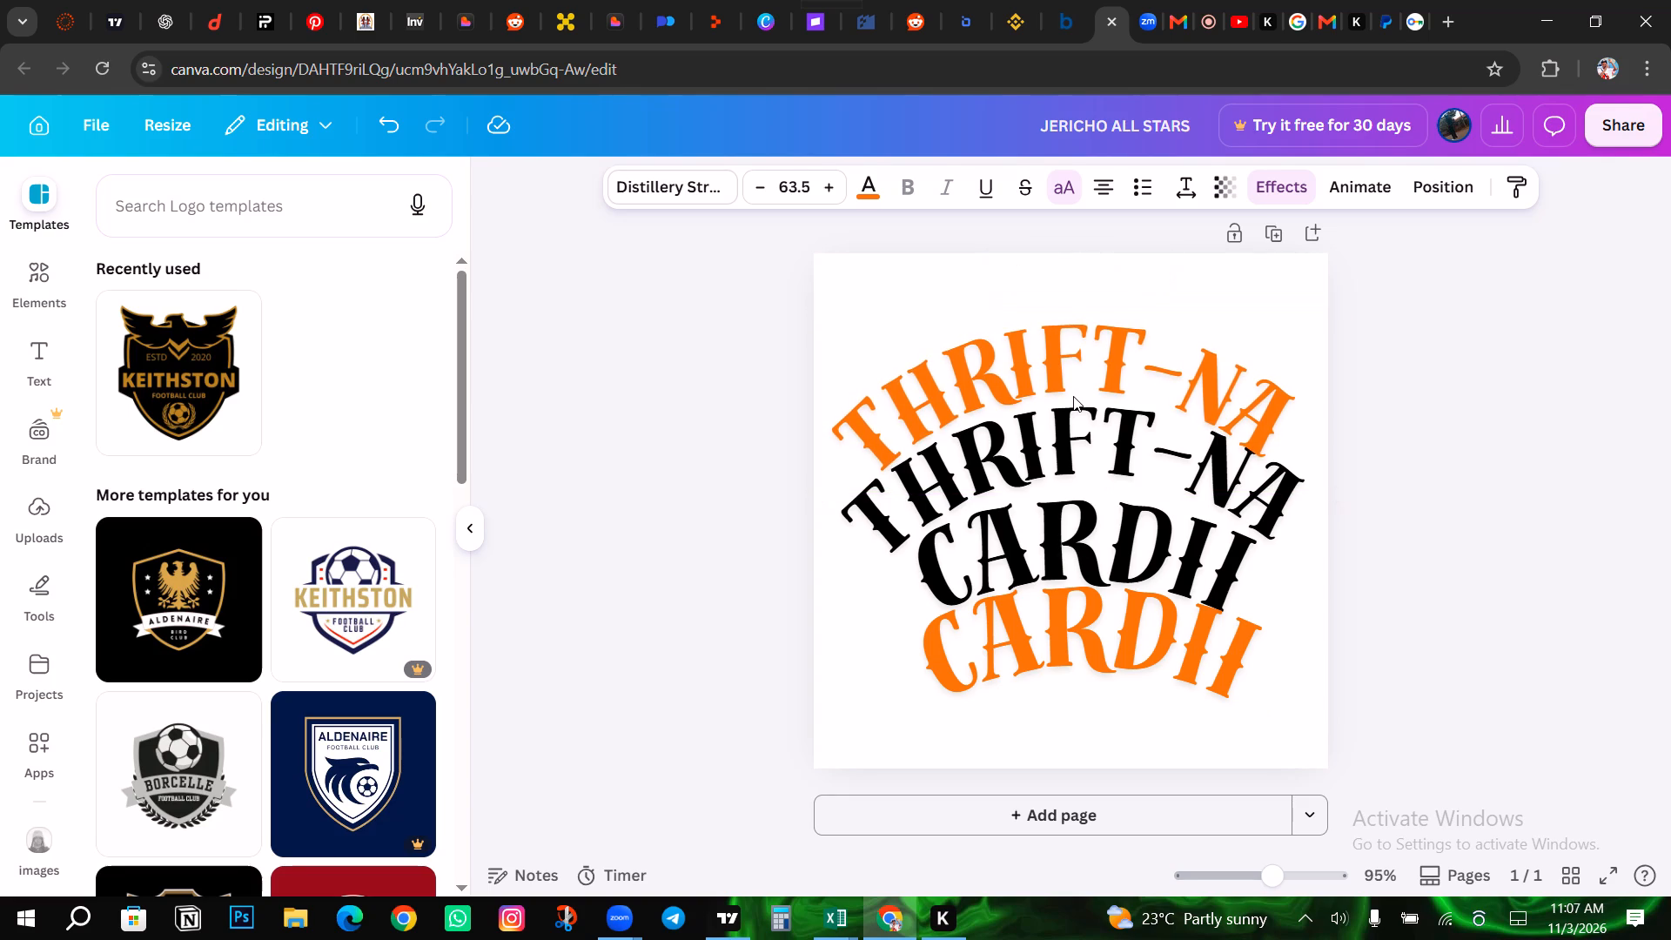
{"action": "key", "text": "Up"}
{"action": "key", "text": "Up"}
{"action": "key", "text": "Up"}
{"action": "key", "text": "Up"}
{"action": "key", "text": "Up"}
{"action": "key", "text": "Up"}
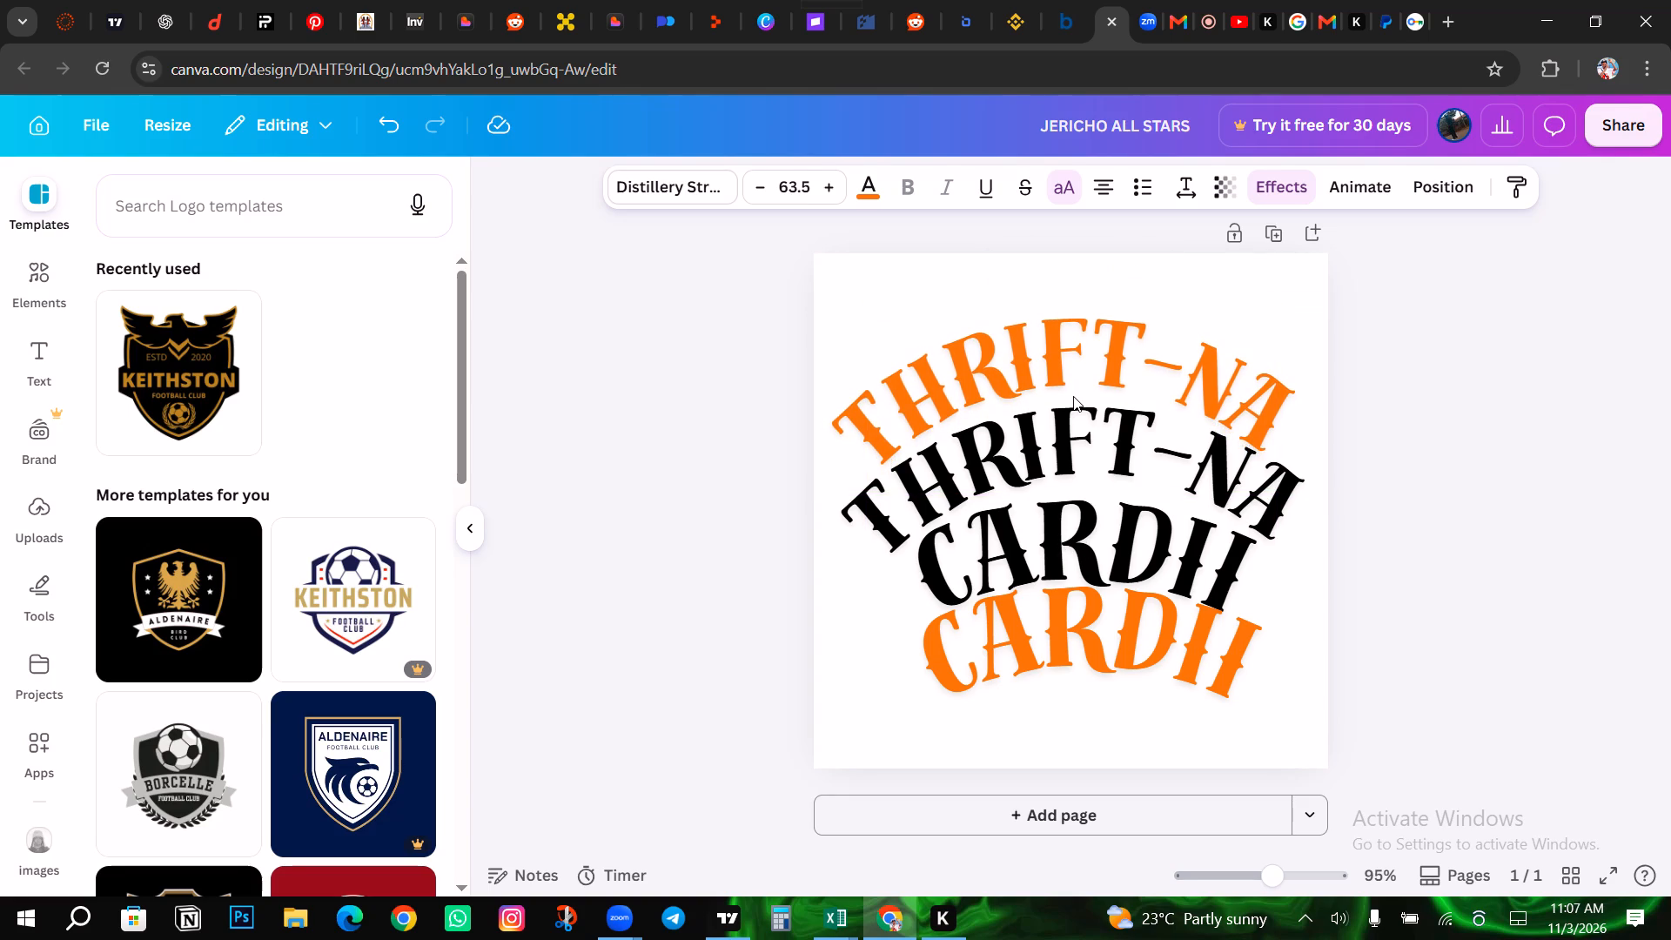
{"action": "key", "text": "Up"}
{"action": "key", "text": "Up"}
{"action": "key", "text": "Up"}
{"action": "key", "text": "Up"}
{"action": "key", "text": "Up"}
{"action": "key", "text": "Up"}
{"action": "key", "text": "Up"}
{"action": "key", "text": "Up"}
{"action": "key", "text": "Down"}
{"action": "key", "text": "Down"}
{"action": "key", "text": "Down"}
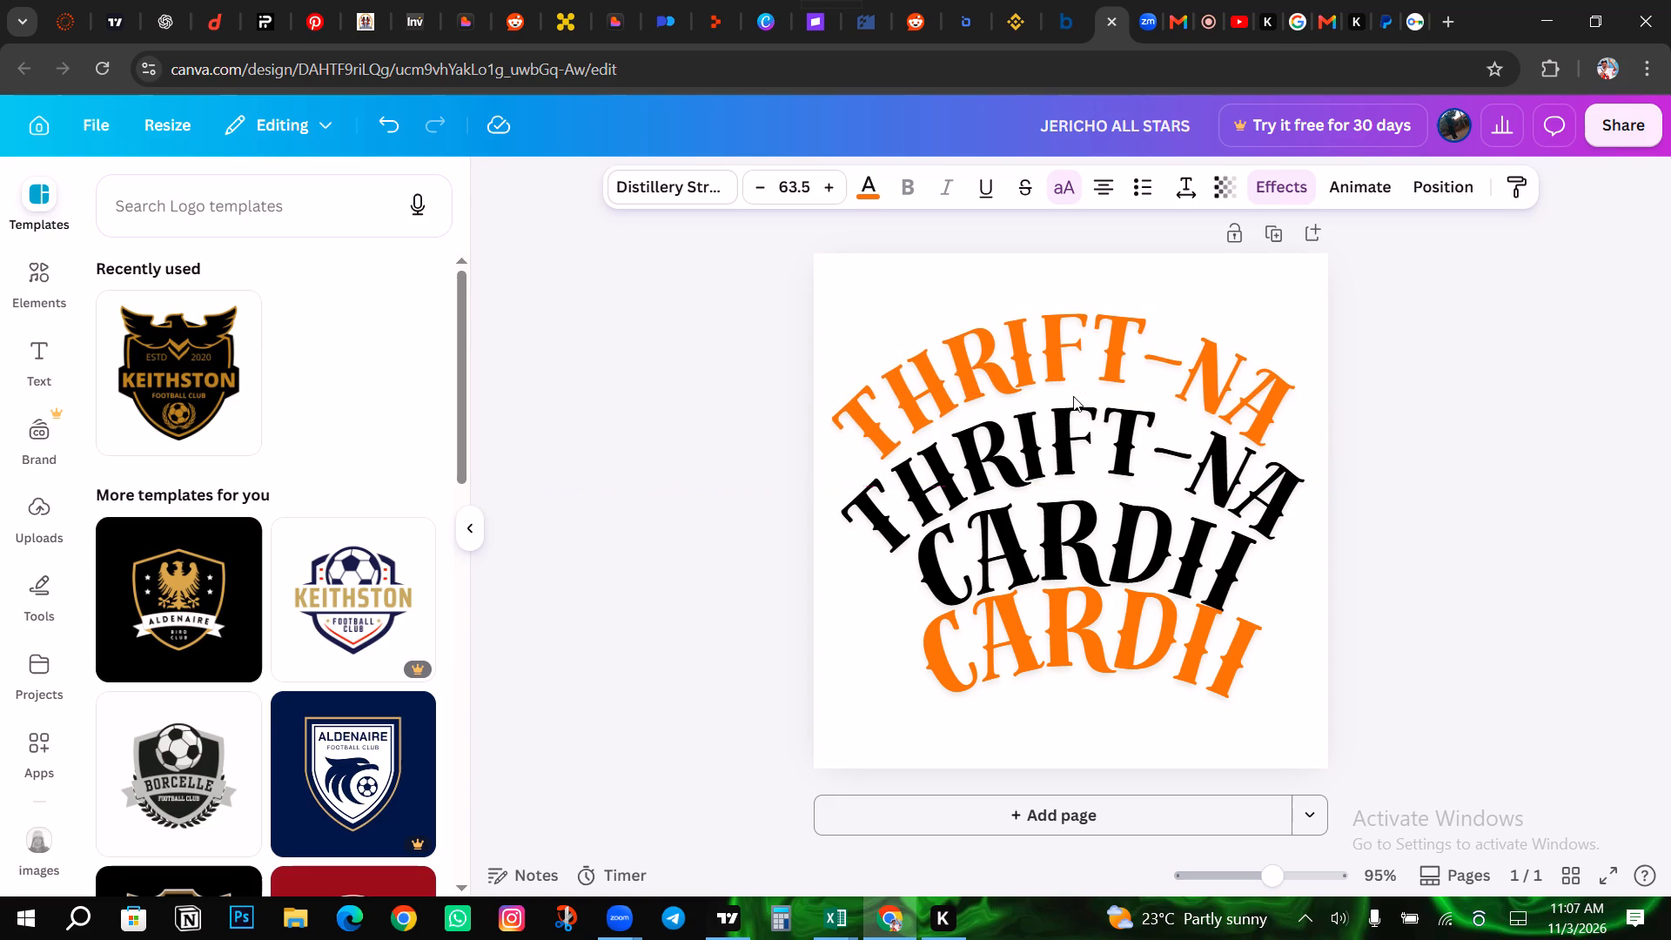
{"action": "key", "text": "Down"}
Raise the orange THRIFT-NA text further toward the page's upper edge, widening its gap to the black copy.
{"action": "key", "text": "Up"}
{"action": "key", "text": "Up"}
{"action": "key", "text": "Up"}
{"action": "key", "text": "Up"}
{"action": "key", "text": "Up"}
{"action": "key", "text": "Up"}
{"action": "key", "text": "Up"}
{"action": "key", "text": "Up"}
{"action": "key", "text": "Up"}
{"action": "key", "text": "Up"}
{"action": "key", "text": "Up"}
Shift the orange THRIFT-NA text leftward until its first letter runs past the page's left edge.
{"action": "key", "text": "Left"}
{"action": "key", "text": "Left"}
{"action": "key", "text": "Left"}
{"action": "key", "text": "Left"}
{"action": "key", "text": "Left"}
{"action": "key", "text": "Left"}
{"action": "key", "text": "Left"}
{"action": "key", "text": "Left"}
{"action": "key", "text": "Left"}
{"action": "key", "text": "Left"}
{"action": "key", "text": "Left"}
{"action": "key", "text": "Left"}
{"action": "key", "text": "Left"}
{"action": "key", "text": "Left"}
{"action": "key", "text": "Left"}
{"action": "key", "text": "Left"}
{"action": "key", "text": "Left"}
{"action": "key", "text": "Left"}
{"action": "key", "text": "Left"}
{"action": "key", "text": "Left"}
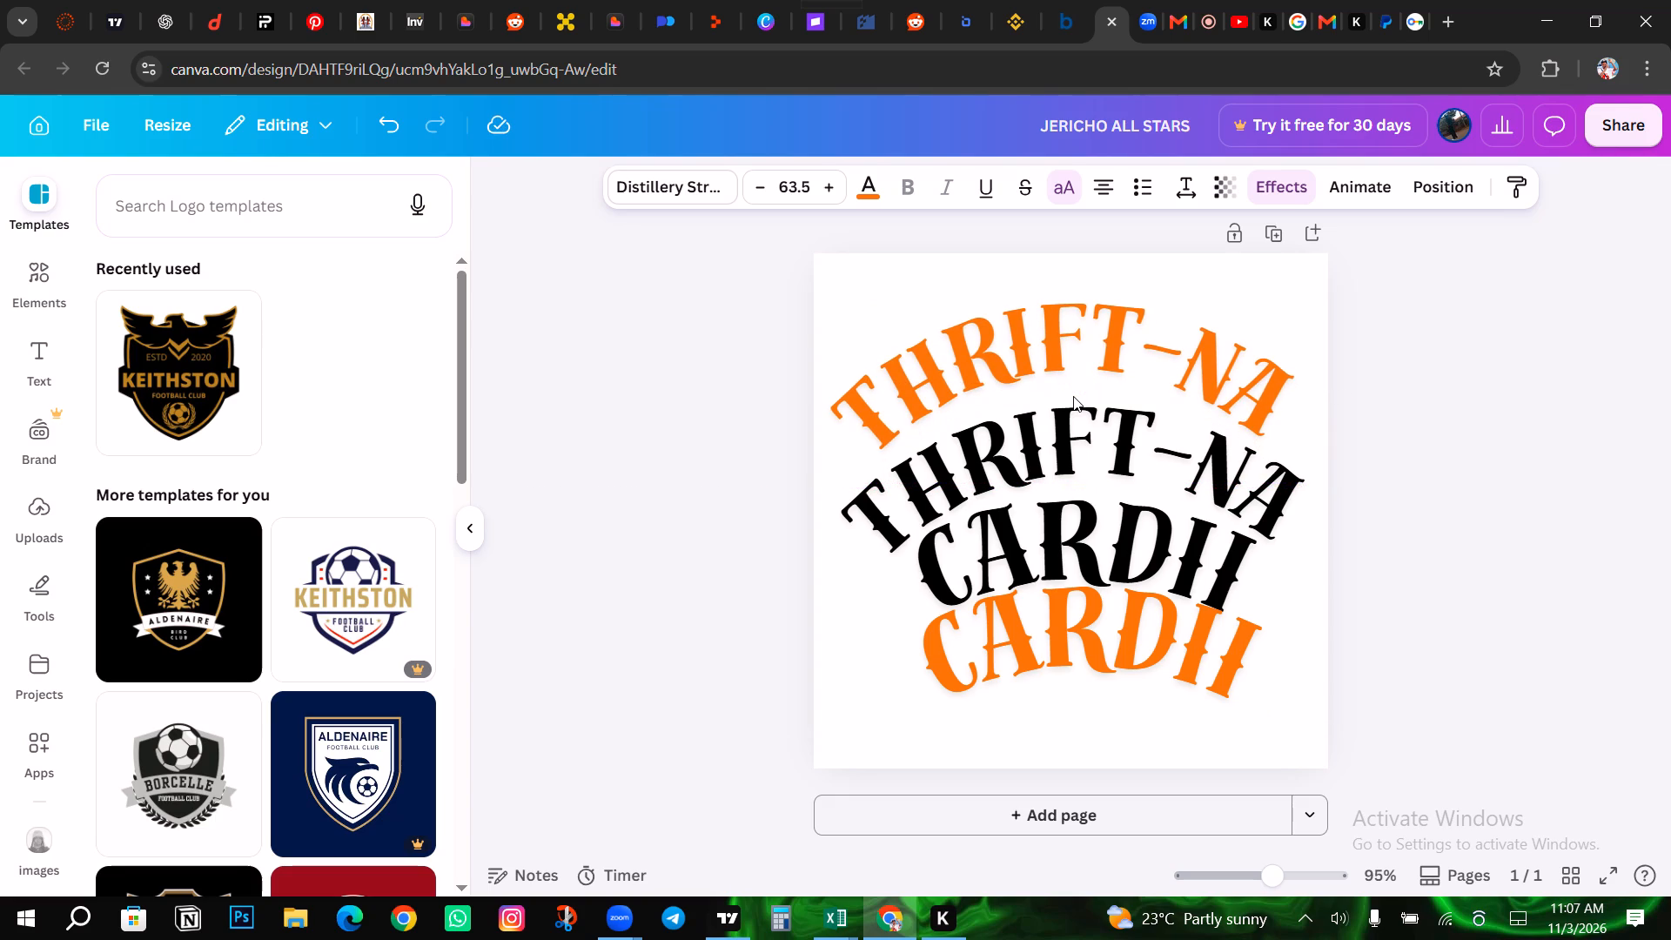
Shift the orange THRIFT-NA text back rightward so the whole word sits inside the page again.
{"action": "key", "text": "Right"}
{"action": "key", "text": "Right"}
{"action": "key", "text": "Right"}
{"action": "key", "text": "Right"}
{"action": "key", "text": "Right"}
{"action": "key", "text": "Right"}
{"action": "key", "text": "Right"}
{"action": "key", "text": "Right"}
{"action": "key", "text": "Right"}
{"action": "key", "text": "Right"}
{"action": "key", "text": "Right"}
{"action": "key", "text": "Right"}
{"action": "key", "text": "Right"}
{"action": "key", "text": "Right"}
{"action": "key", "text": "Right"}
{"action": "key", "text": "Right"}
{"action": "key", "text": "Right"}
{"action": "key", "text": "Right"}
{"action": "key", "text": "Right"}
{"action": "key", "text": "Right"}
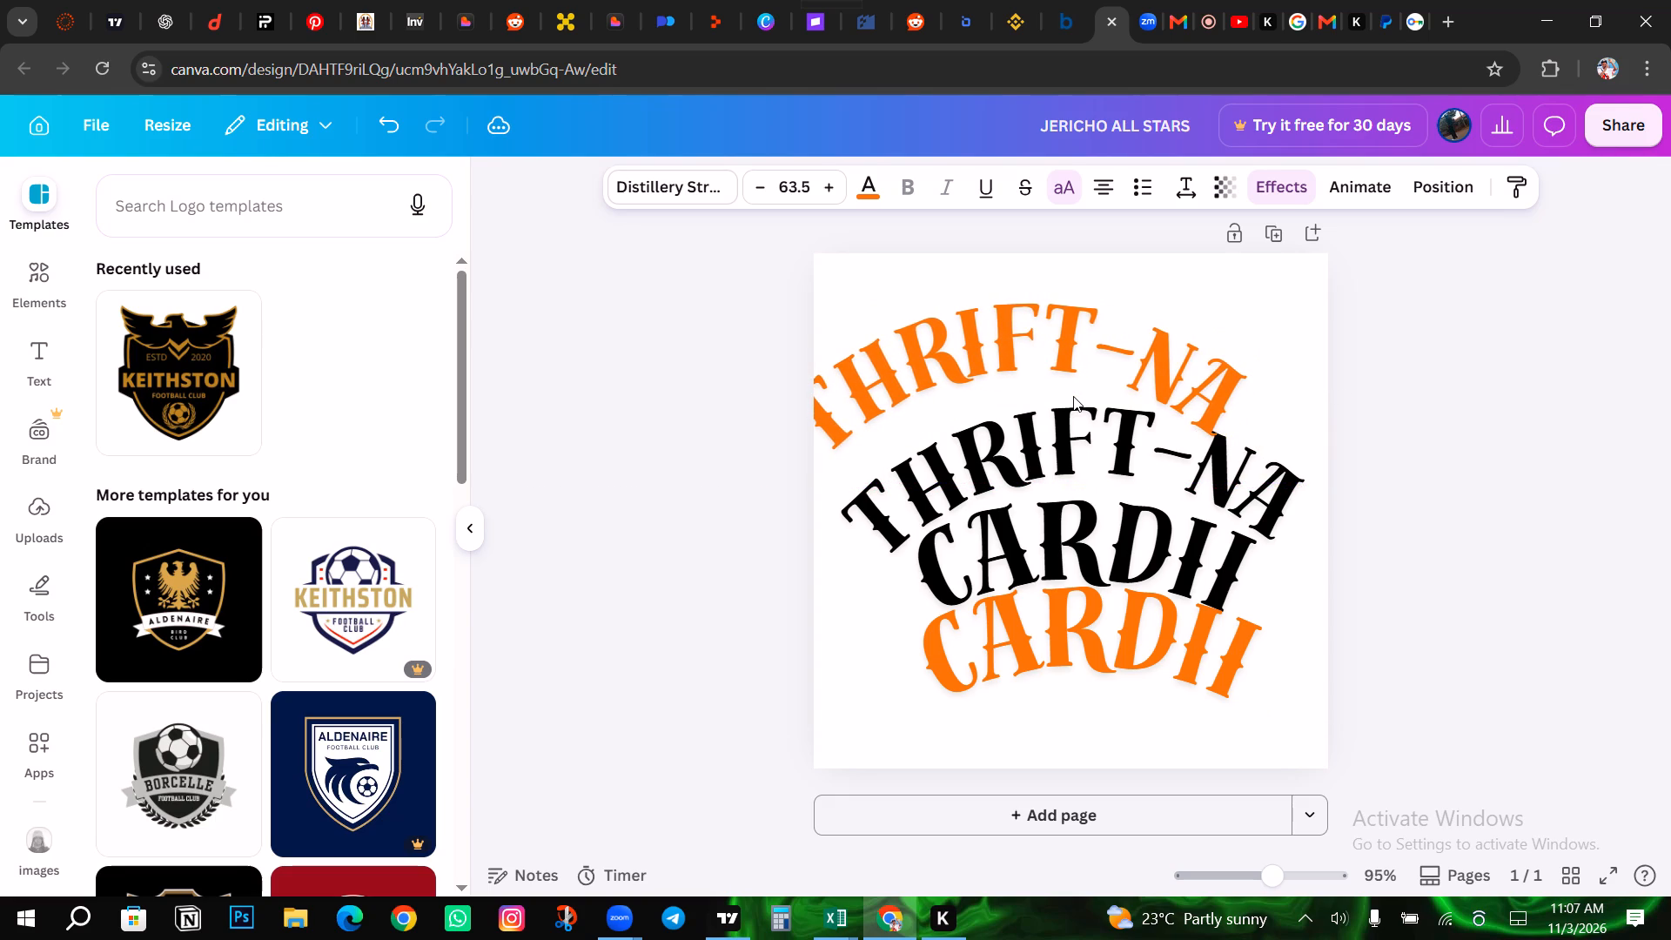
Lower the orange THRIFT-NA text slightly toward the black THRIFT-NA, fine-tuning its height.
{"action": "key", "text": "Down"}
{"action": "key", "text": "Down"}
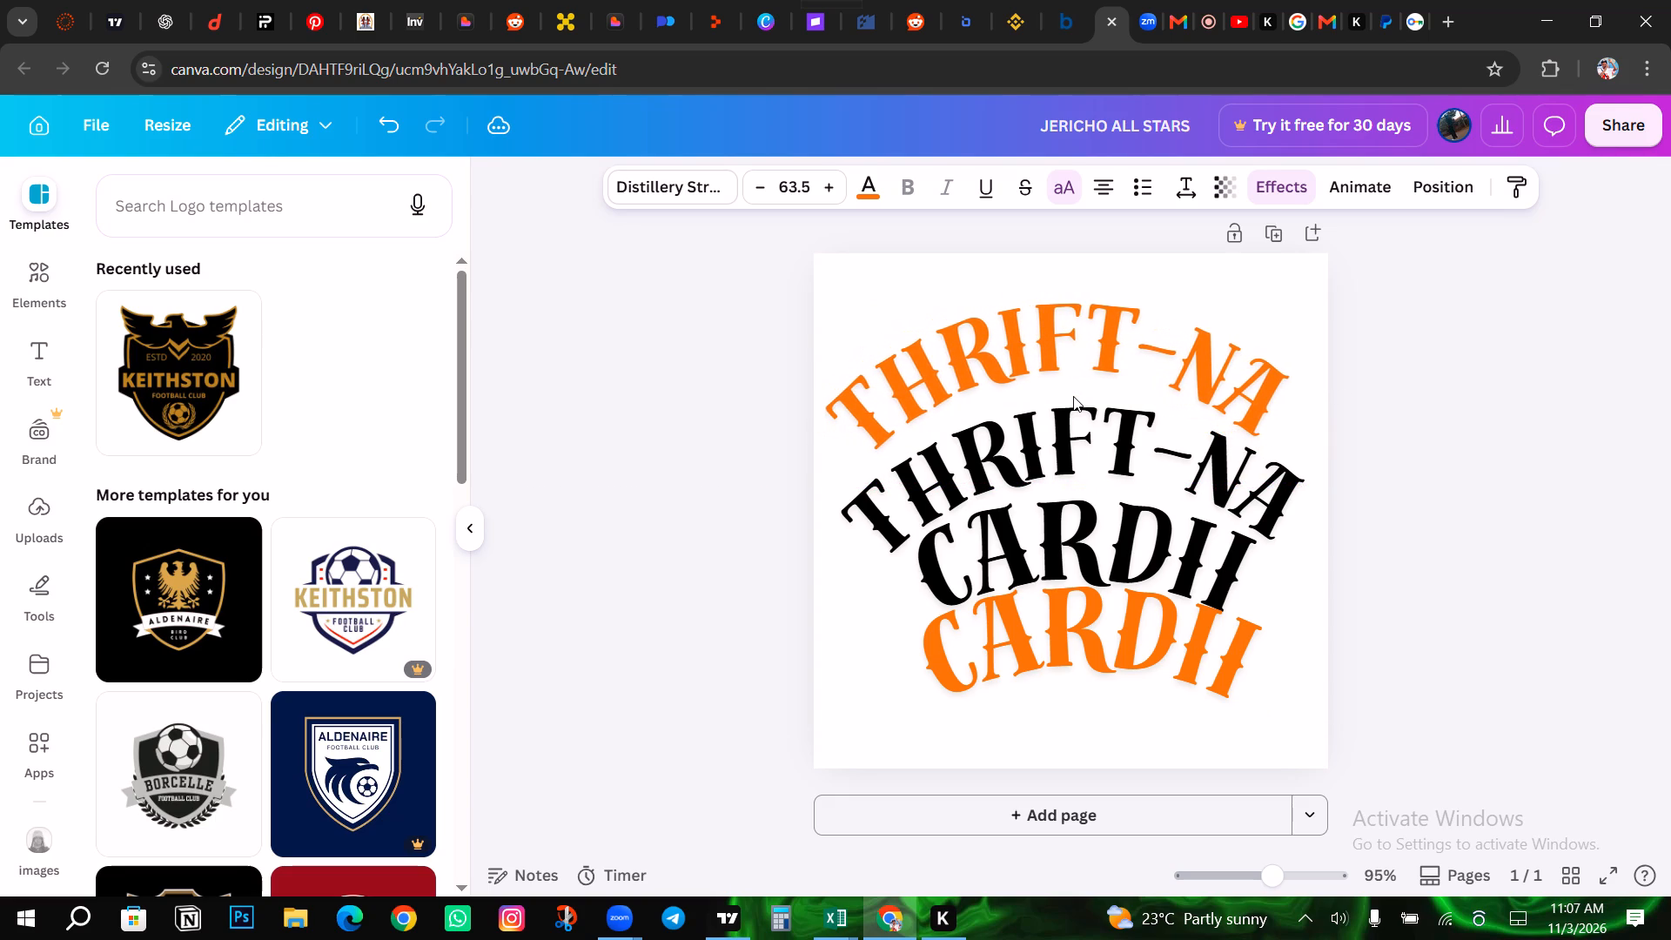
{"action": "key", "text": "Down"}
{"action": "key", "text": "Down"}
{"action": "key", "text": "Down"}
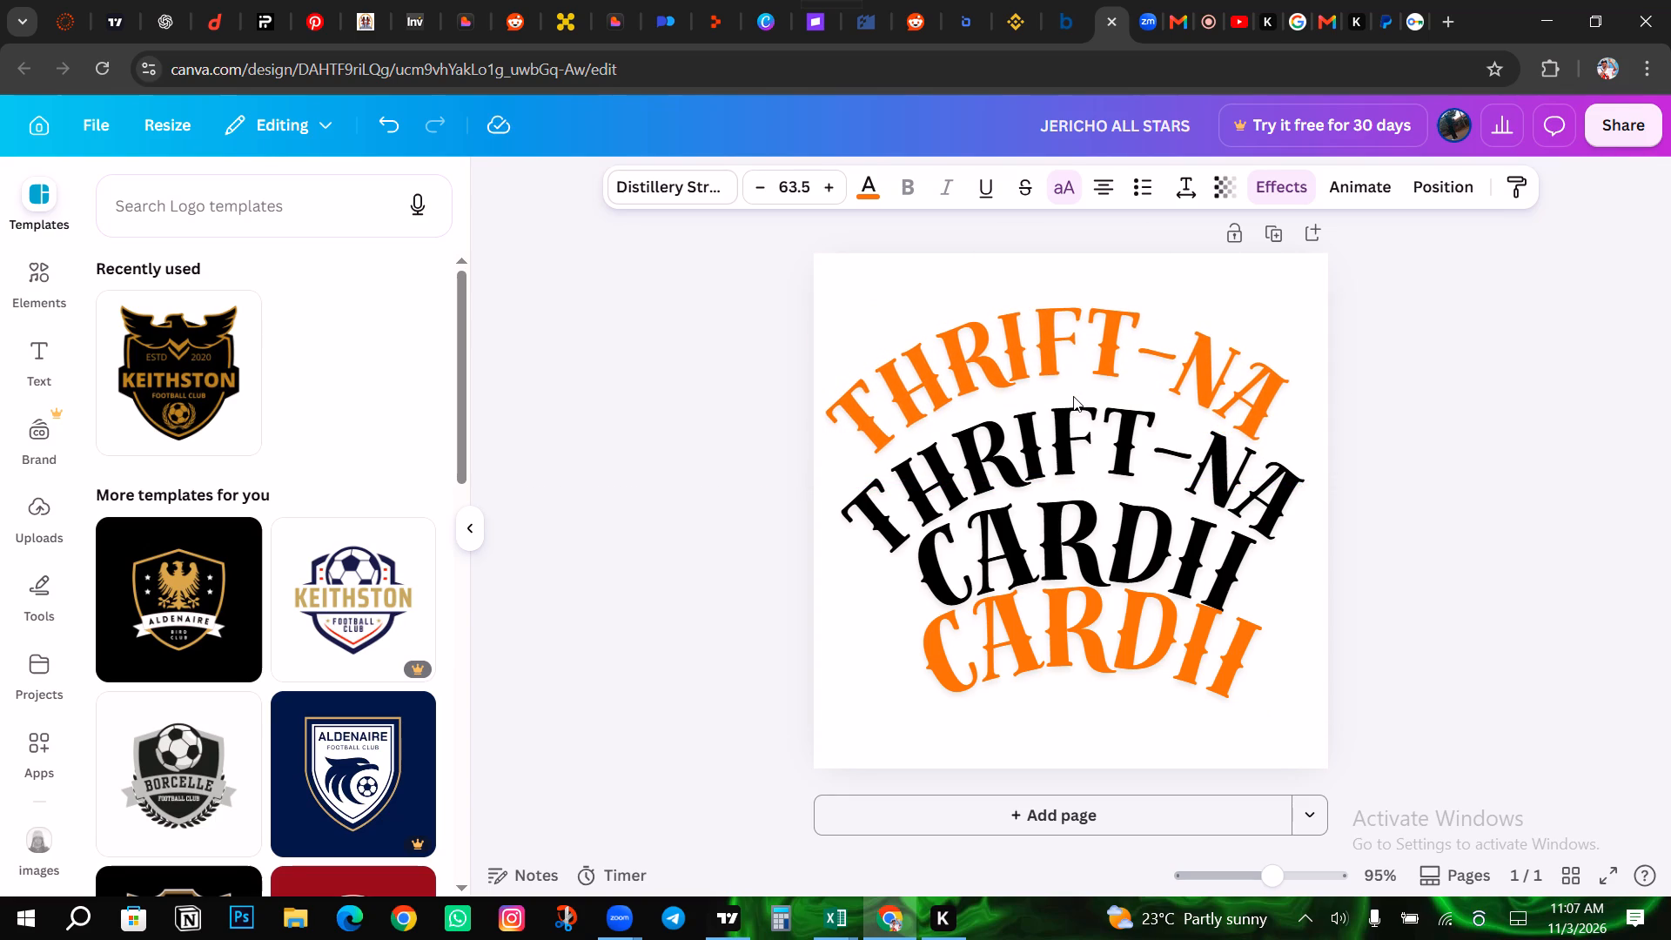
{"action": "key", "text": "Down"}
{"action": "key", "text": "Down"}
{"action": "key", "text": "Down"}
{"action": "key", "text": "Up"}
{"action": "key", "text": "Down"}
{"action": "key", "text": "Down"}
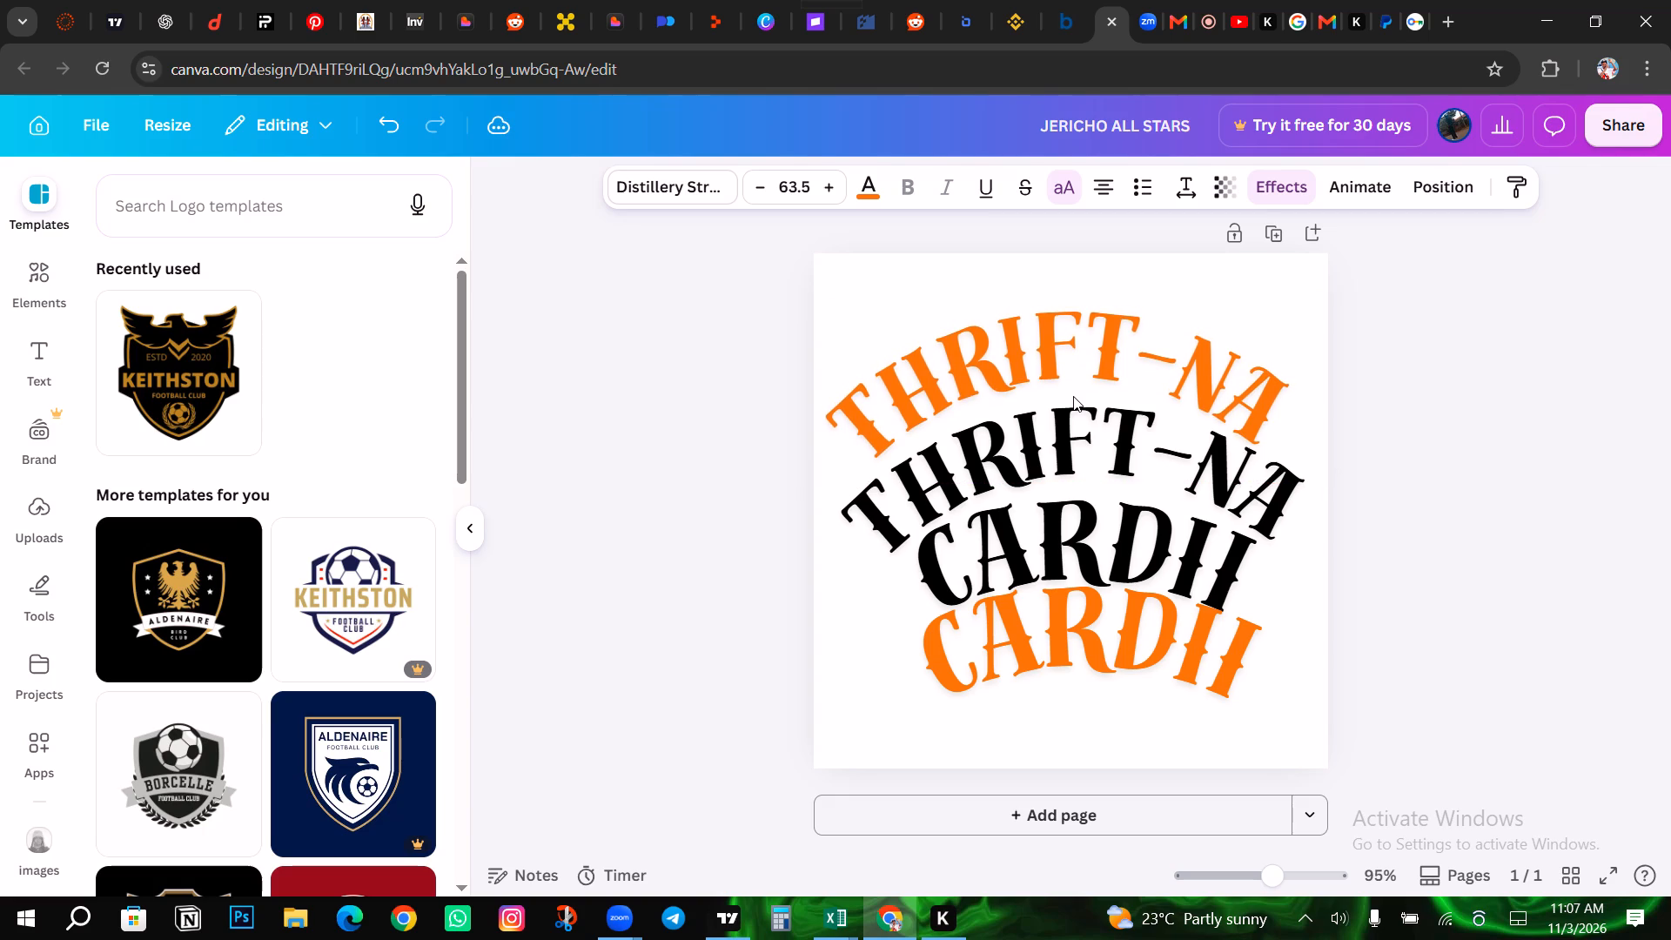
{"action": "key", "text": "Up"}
Nudge the orange THRIFT-NA text slightly left, offsetting it from the black THRIFT-NA.
{"action": "key", "text": "Left"}
{"action": "key", "text": "Left"}
{"action": "key", "text": "Left"}
{"action": "key", "text": "Left"}
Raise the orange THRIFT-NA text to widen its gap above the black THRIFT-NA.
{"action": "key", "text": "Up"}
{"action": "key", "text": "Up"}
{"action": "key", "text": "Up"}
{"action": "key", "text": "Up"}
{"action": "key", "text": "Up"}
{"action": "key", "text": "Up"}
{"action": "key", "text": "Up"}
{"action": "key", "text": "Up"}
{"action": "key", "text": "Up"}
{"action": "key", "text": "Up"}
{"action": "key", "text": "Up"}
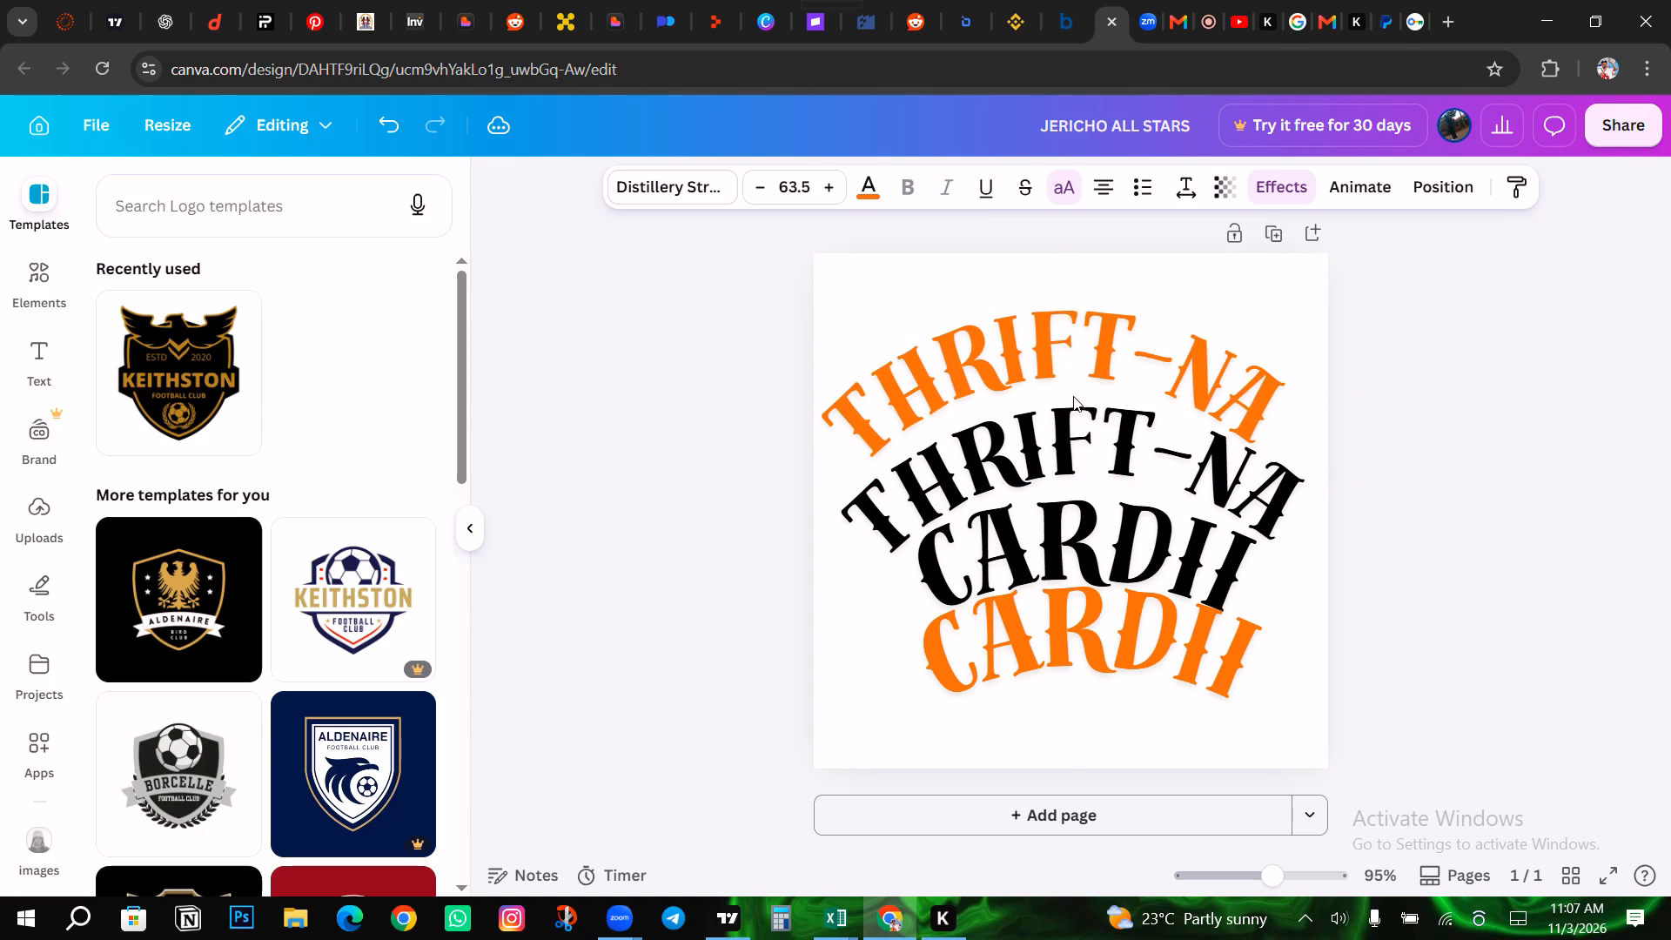
Lower the orange THRIFT-NA text a little toward the black copy and nudge it marginally left.
{"action": "key", "text": "Down"}
{"action": "key", "text": "Down"}
{"action": "key", "text": "Down"}
{"action": "key", "text": "Down"}
{"action": "key", "text": "Down"}
{"action": "key", "text": "Left"}
{"action": "key", "text": "Up"}
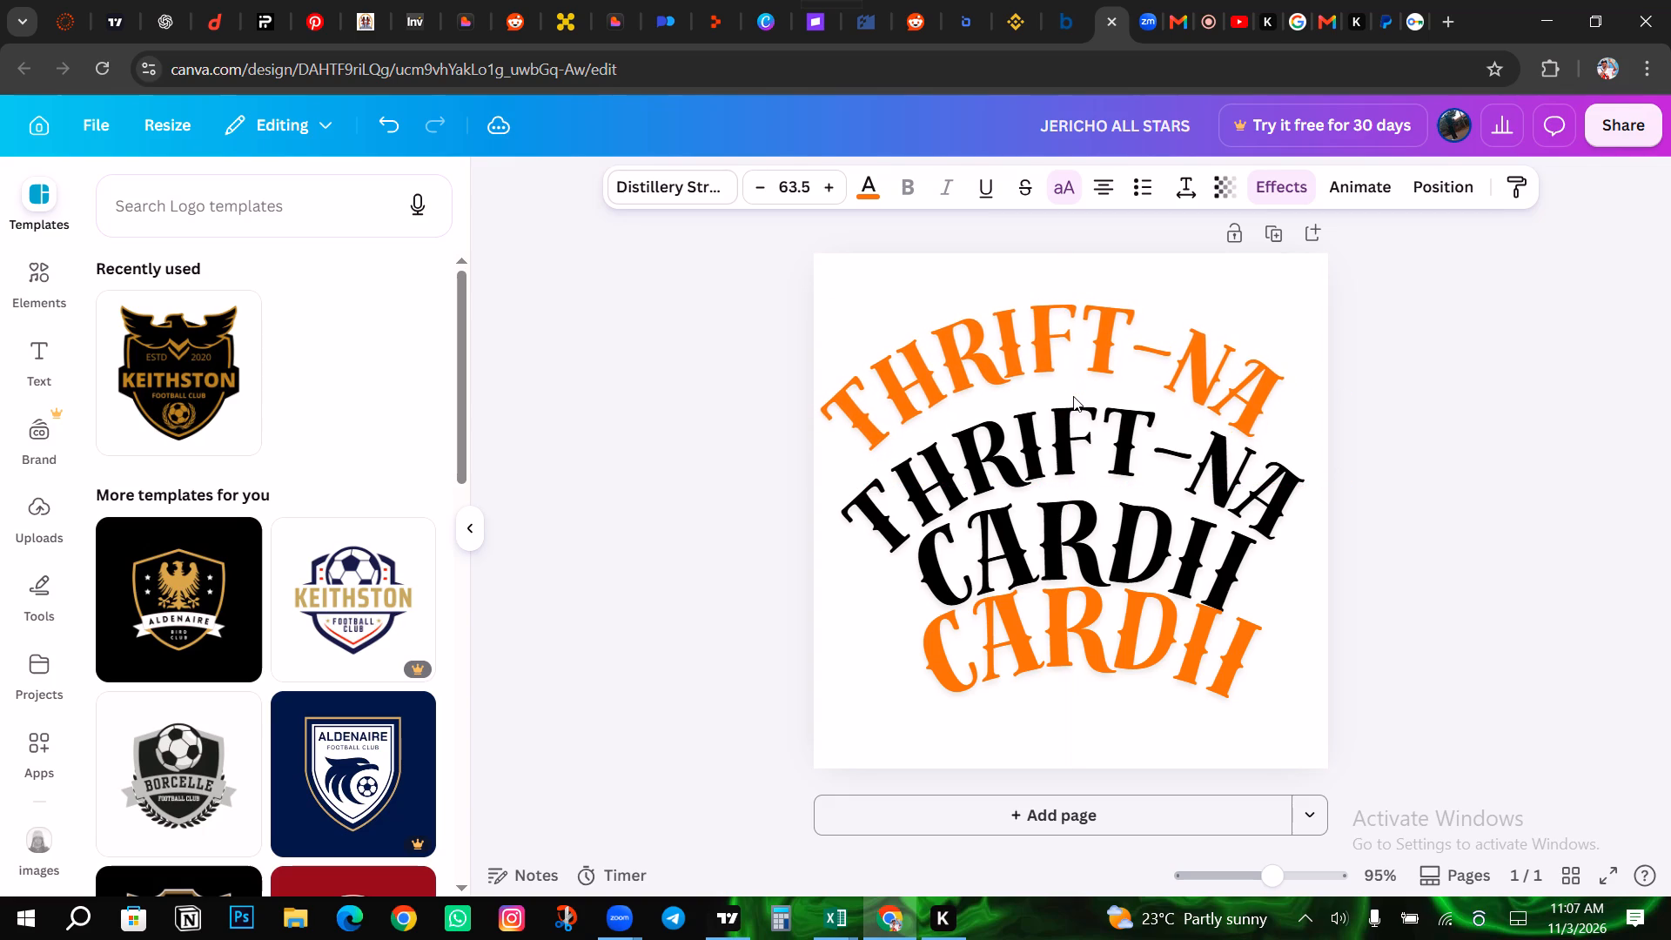
{"action": "key", "text": "Down"}
{"action": "key", "text": "Down"}
{"action": "key", "text": "Down"}
{"action": "key", "text": "Down"}
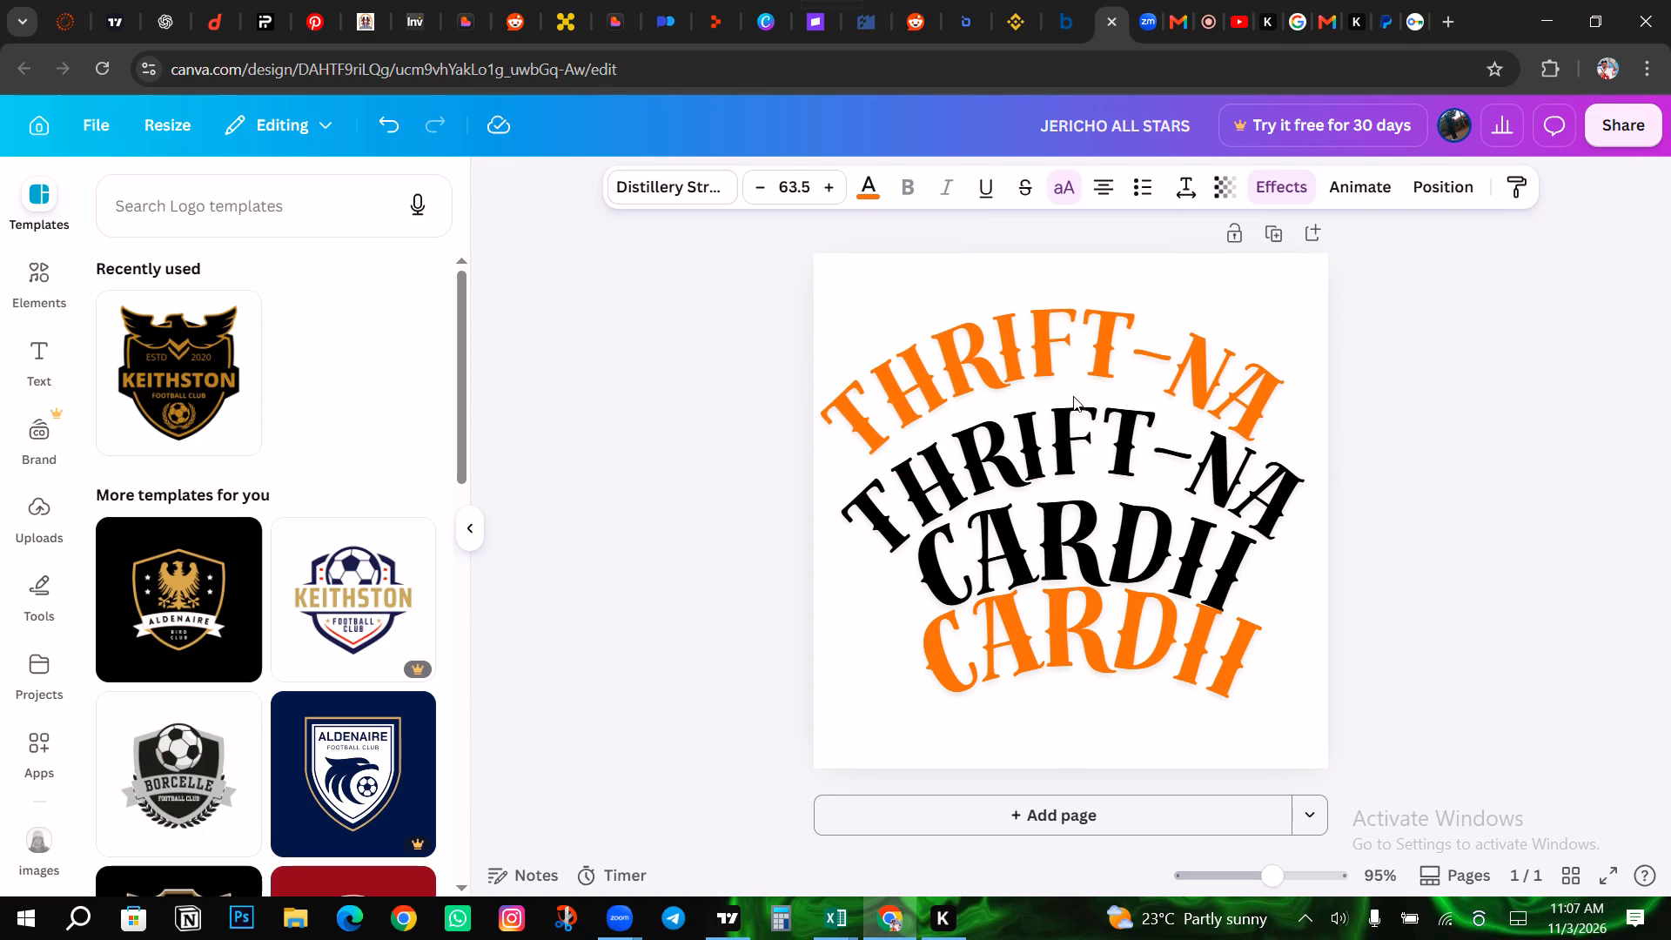
Lower the orange THRIFT-NA text until its arch meets the black THRIFT-NA, finishing with slight upward and left corrections.
{"action": "key", "text": "Down"}
{"action": "key", "text": "Down"}
{"action": "key", "text": "Down"}
{"action": "key", "text": "Down"}
{"action": "key", "text": "Down"}
{"action": "key", "text": "Down"}
{"action": "key", "text": "Down"}
{"action": "key", "text": "Down"}
{"action": "key", "text": "Down"}
{"action": "key", "text": "Down"}
{"action": "key", "text": "Down"}
{"action": "key", "text": "Down"}
{"action": "key", "text": "Down"}
{"action": "key", "text": "Down"}
{"action": "key", "text": "Down"}
{"action": "key", "text": "Down"}
{"action": "key", "text": "Down"}
{"action": "key", "text": "Down"}
{"action": "key", "text": "Down"}
{"action": "key", "text": "Down"}
{"action": "key", "text": "Up"}
{"action": "key", "text": "Up"}
{"action": "key", "text": "Up"}
{"action": "key", "text": "Left"}
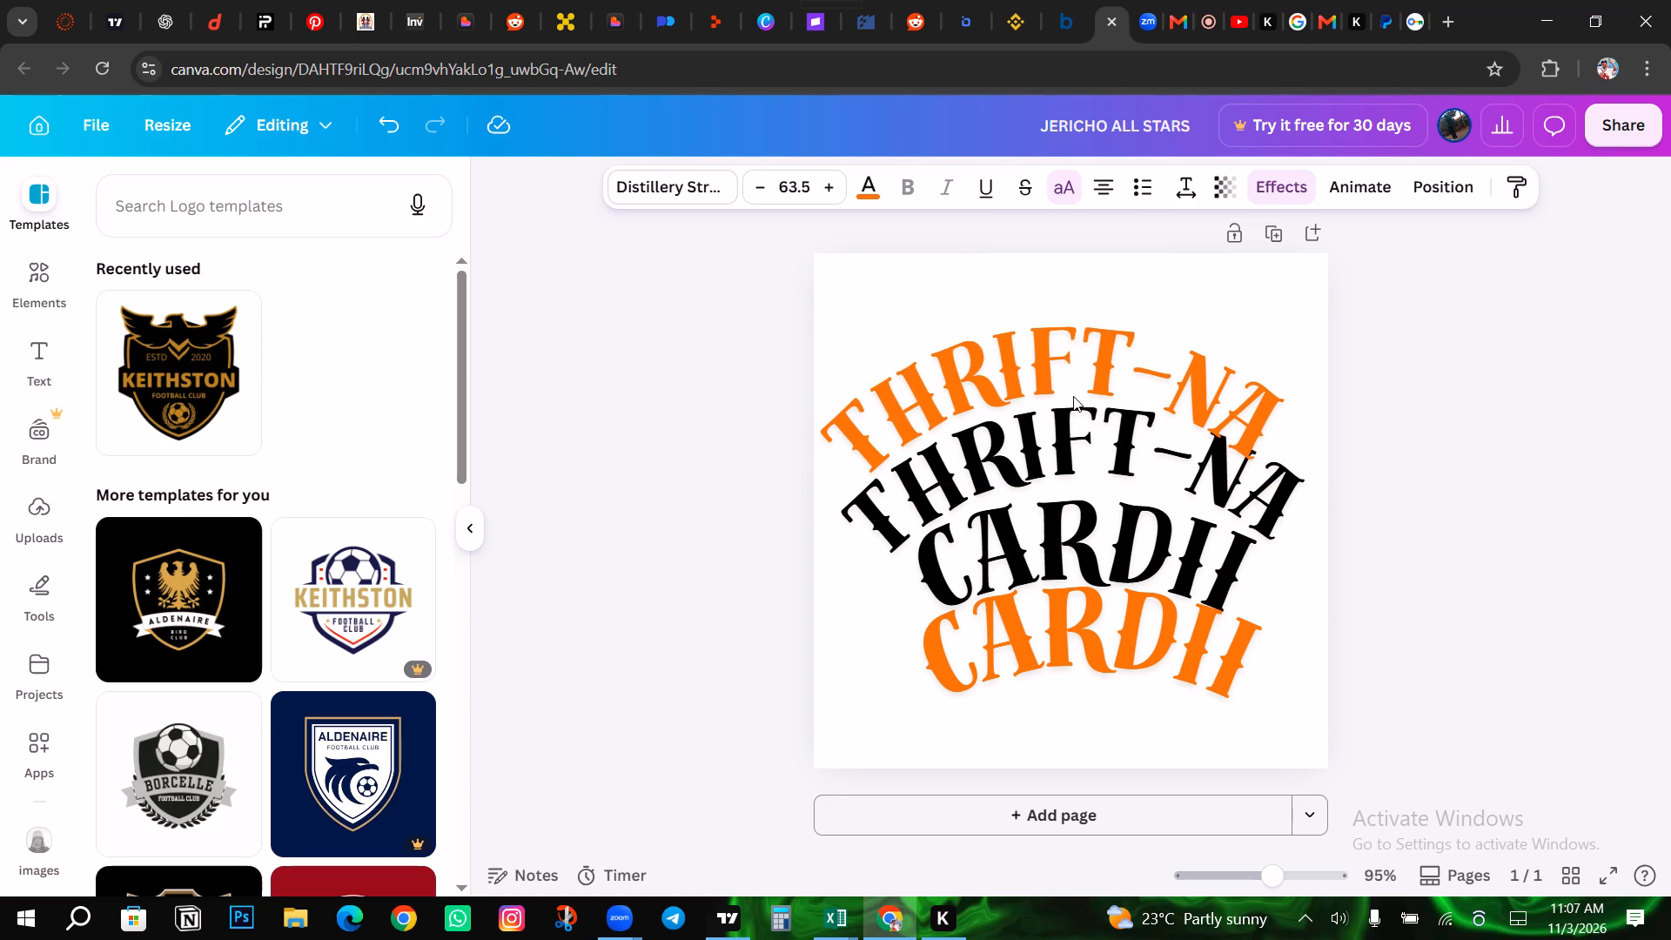
Raise the orange THRIFT-NA text so its ends separate from the black THRIFT-NA arch below.
{"action": "key", "text": "Up"}
{"action": "key", "text": "Up"}
{"action": "key", "text": "Up"}
{"action": "key", "text": "Up"}
{"action": "key", "text": "Up"}
{"action": "key", "text": "Up"}
{"action": "key", "text": "Up"}
{"action": "key", "text": "Up"}
{"action": "key", "text": "Up"}
{"action": "key", "text": "Up"}
{"action": "key", "text": "Up"}
{"action": "key", "text": "Up"}
{"action": "key", "text": "Up"}
{"action": "key", "text": "Up"}
{"action": "key", "text": "Up"}
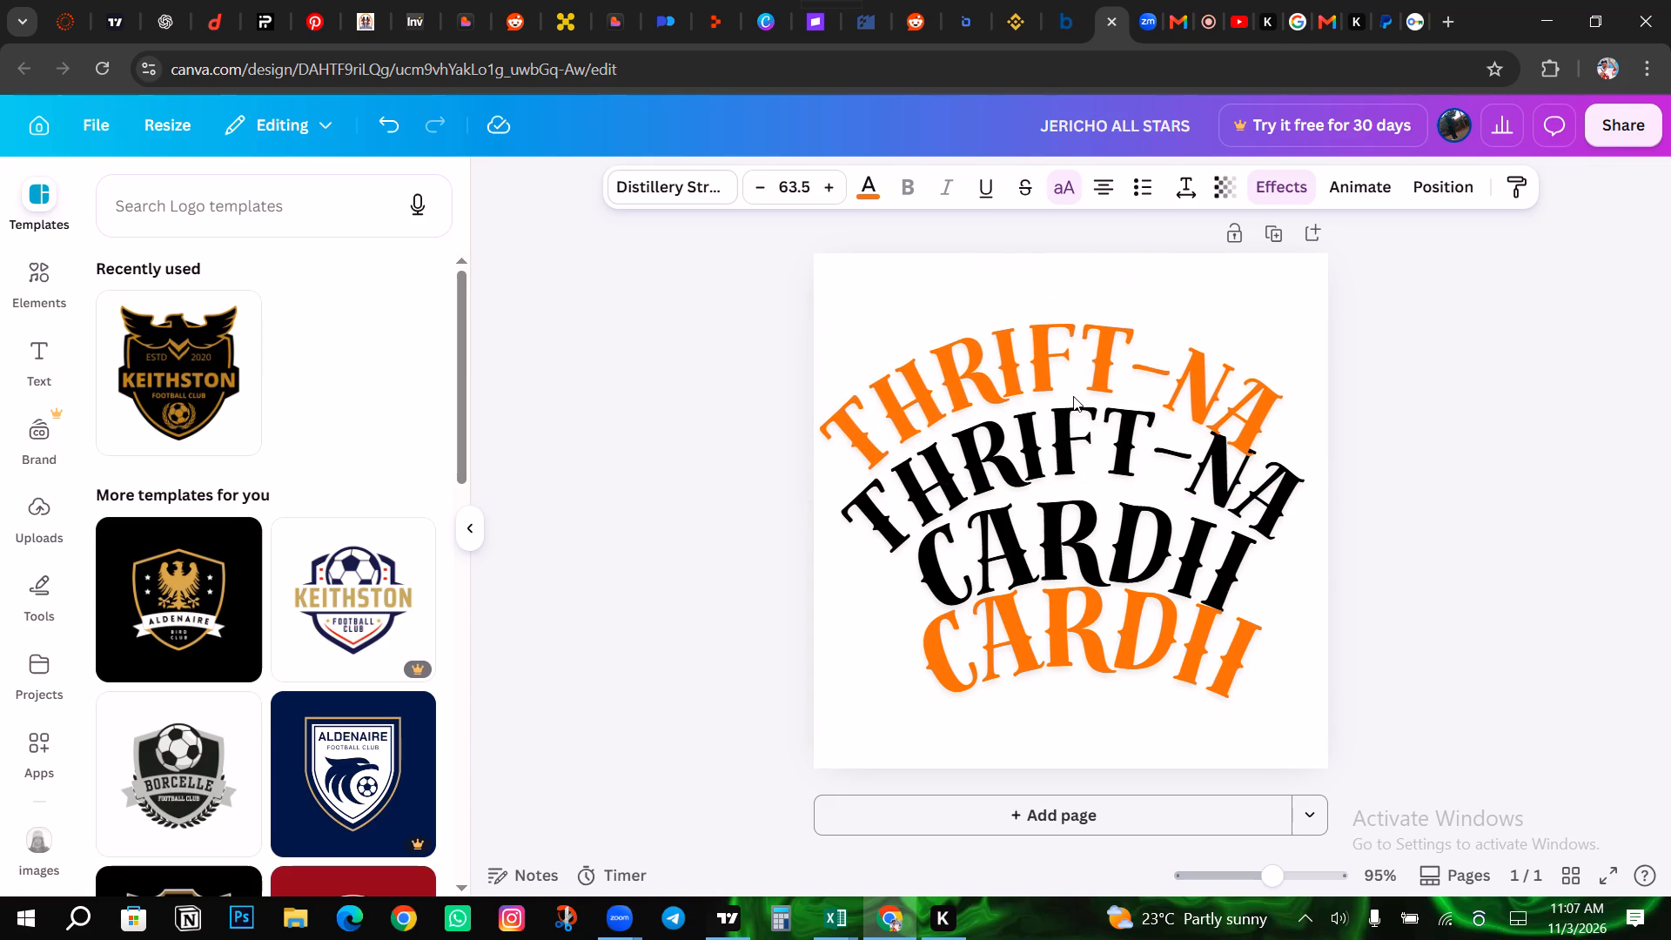
Nudge the orange THRIFT-NA text slightly right and raise it a little further above the black copy.
{"action": "key", "text": "Right"}
{"action": "key", "text": "Right"}
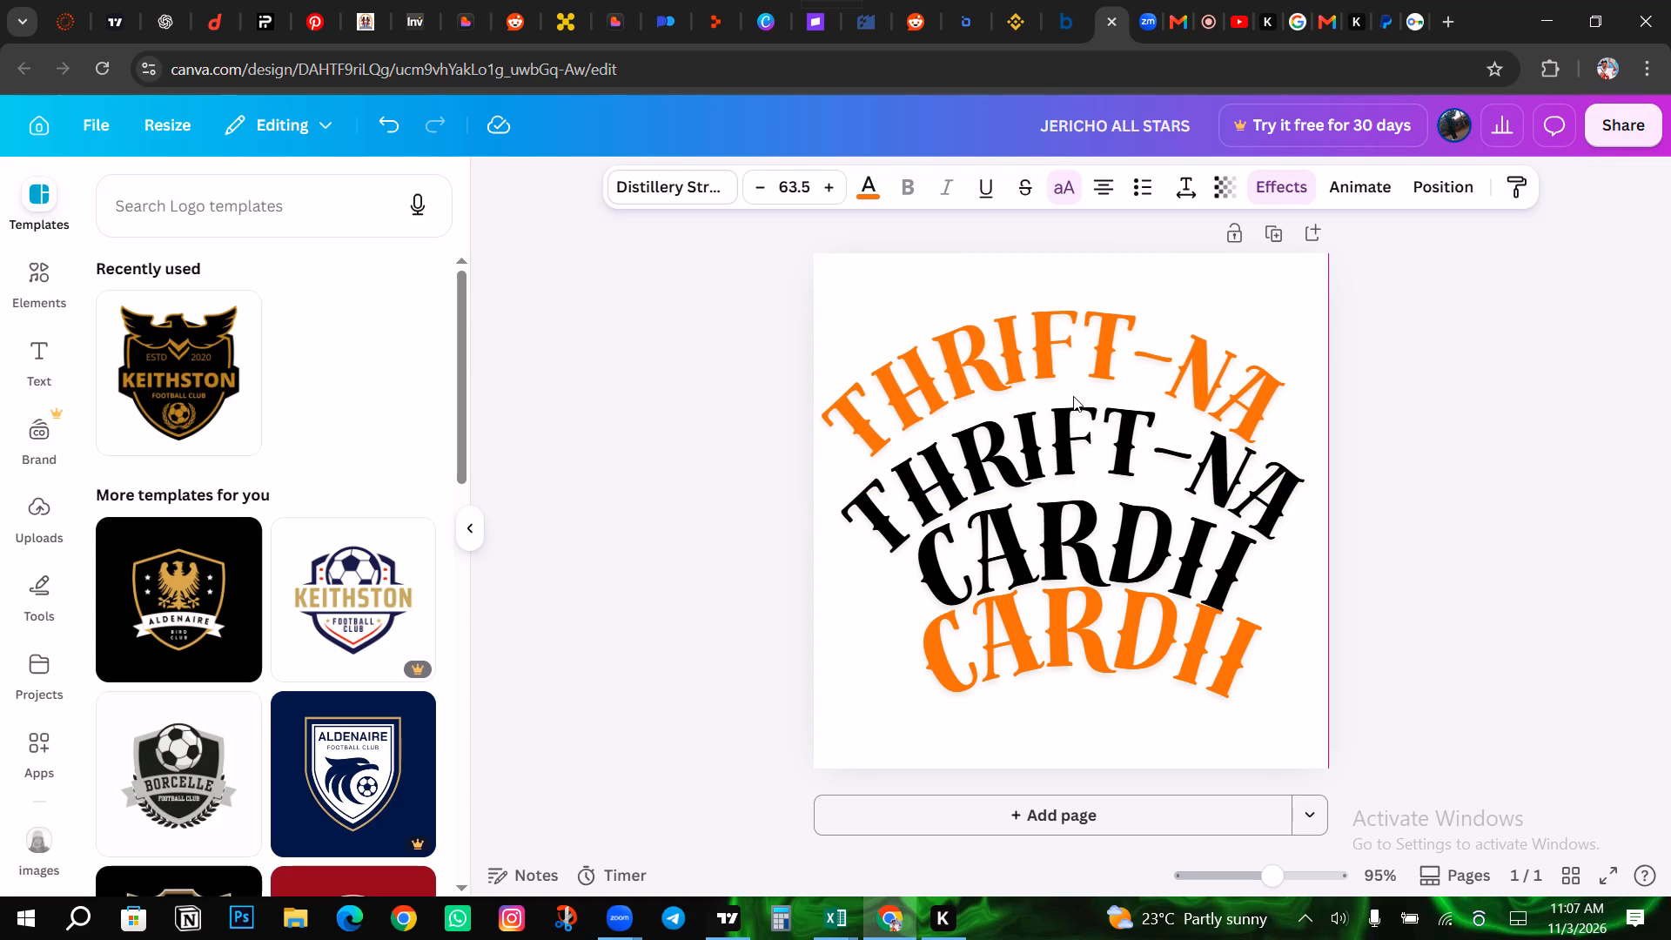
{"action": "key", "text": "Right"}
{"action": "key", "text": "Right"}
{"action": "key", "text": "Right"}
{"action": "key", "text": "Up"}
{"action": "key", "text": "Up"}
{"action": "key", "text": "Up"}
{"action": "key", "text": "Up"}
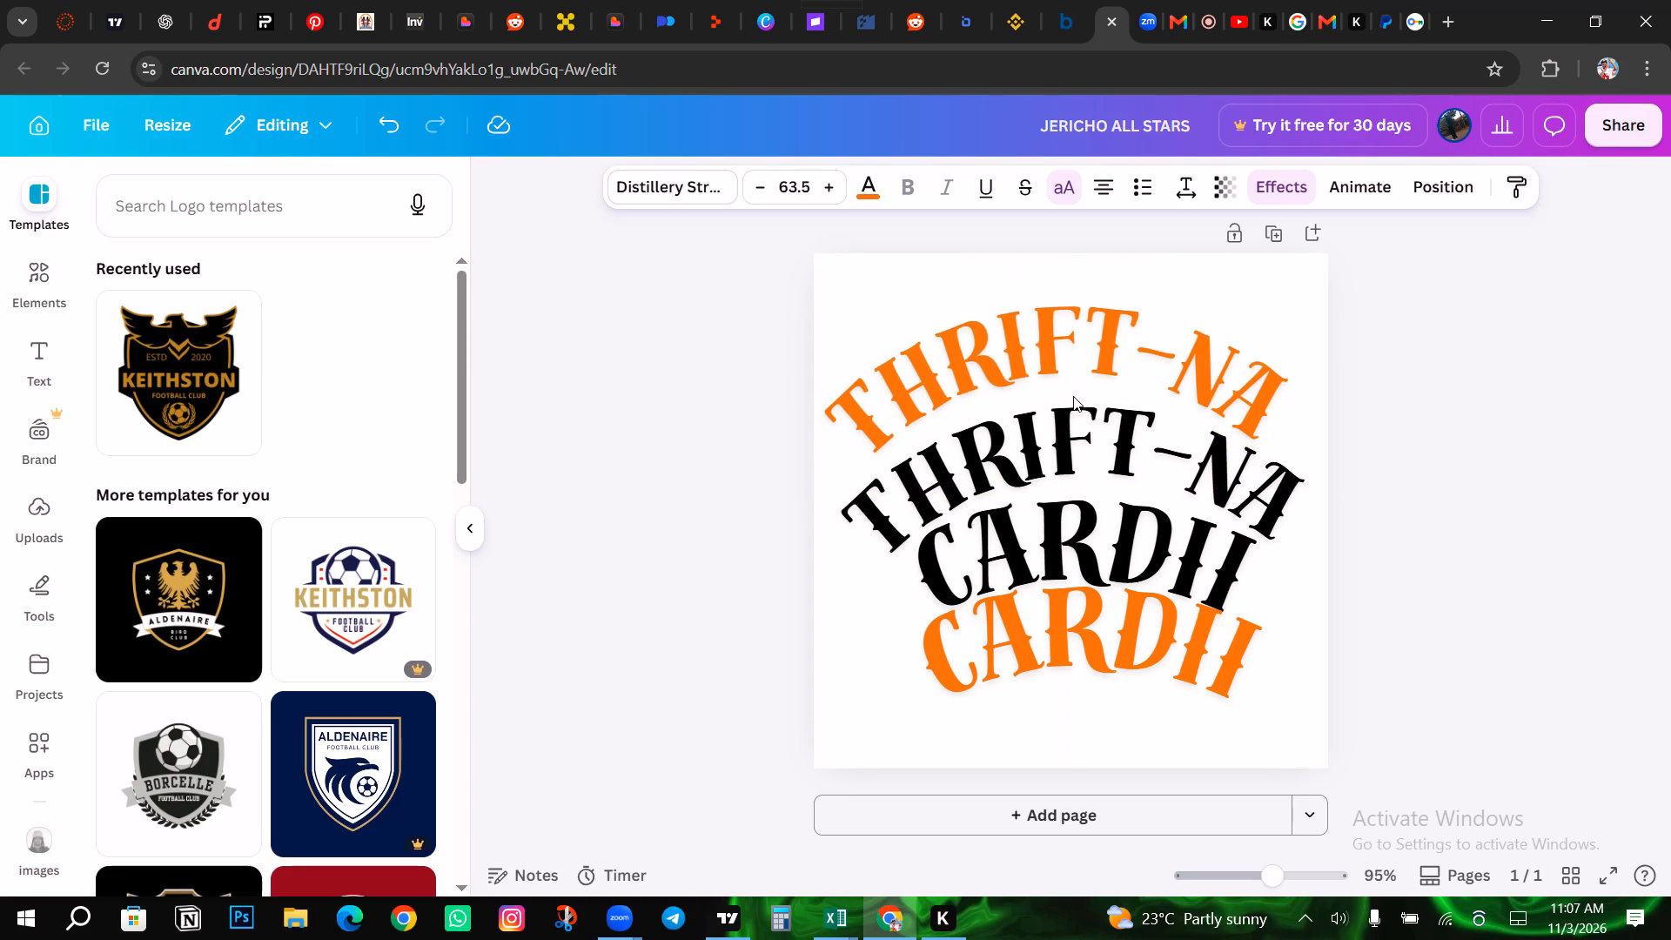
{"action": "key", "text": "Up"}
{"action": "key", "text": "Left"}
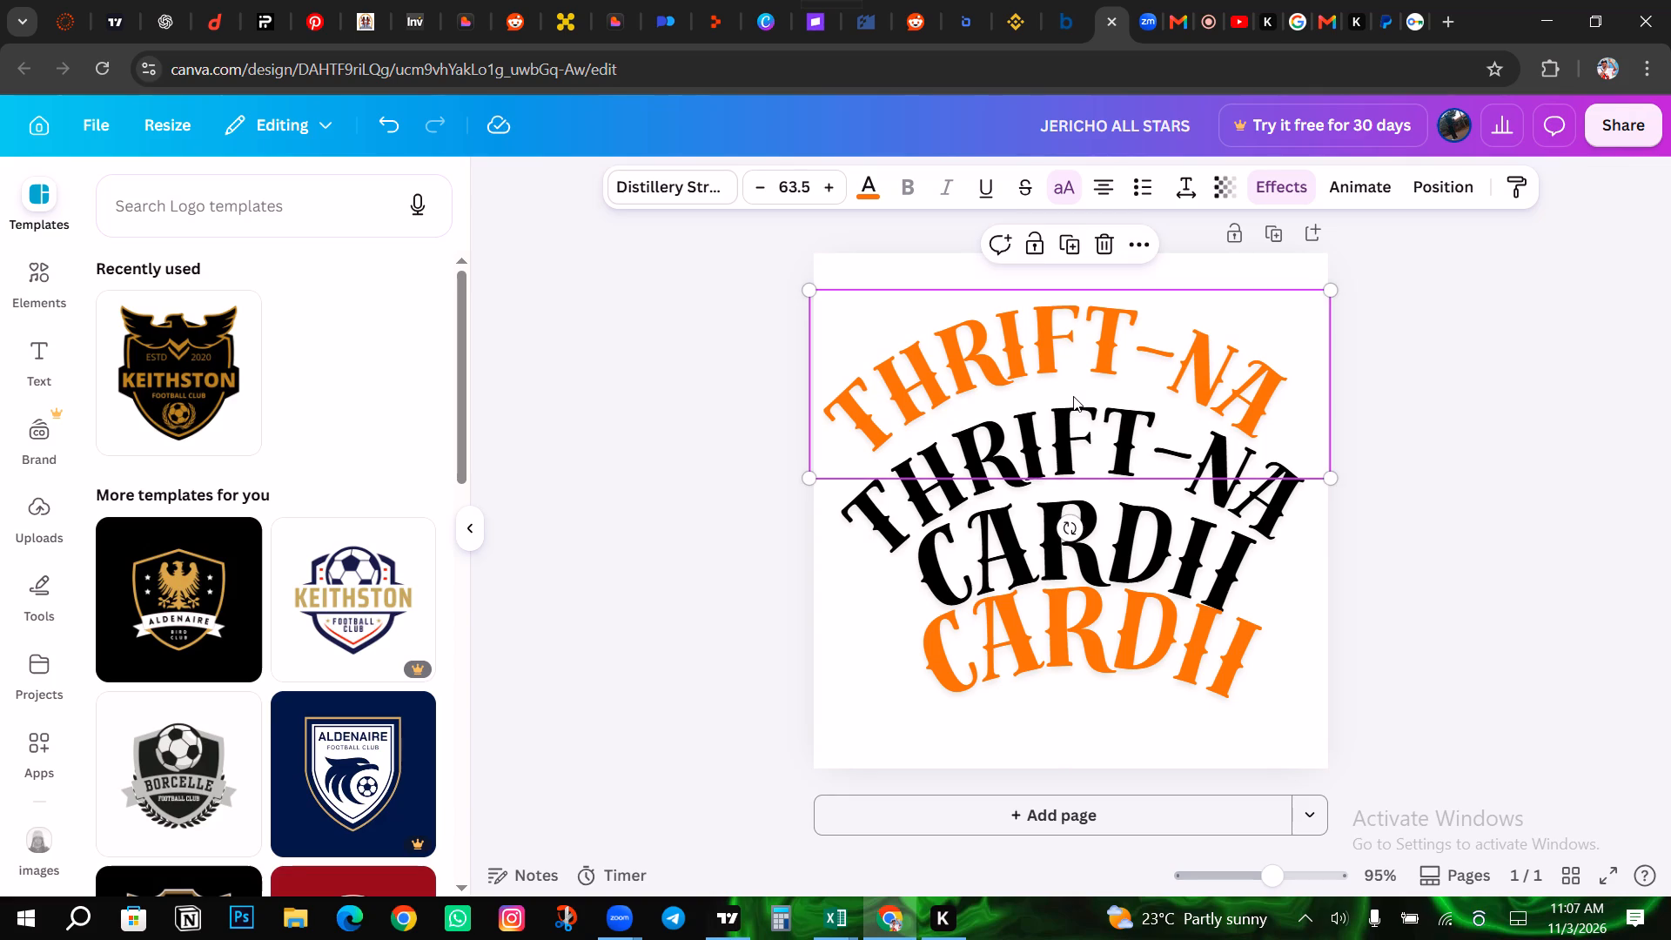
Raise the orange THRIFT-NA text further to widen the gap above the black THRIFT-NA.
{"action": "key", "text": "Up"}
{"action": "key", "text": "Up"}
{"action": "key", "text": "Up"}
{"action": "key", "text": "Up"}
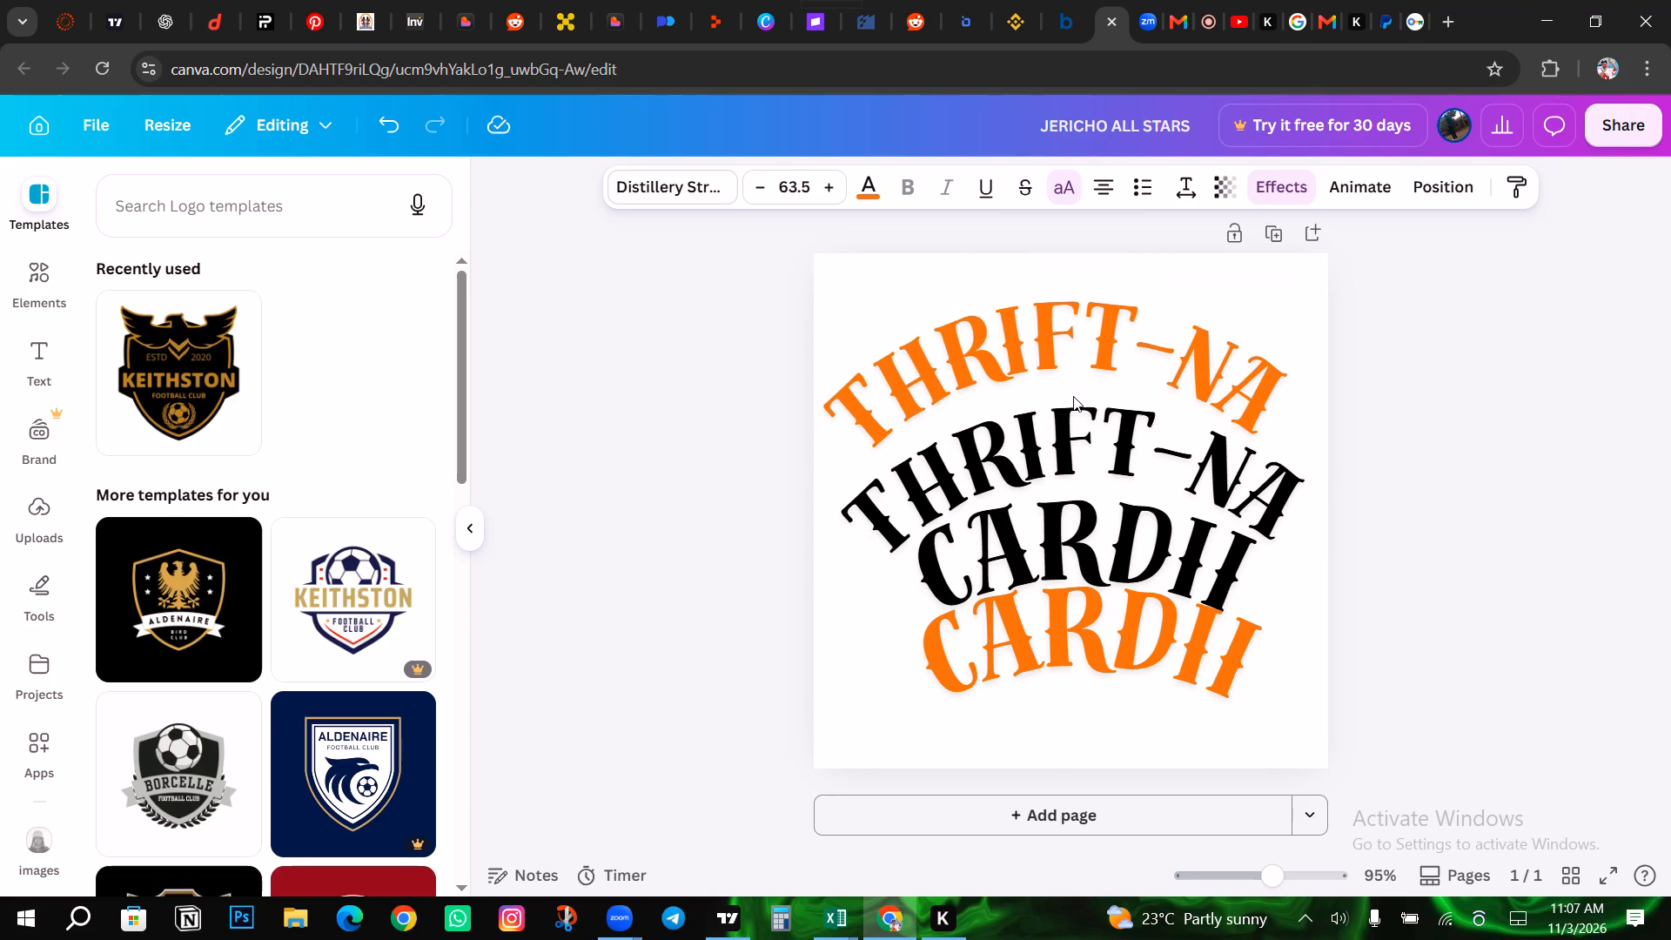
{"action": "key", "text": "Up"}
{"action": "key", "text": "Up"}
{"action": "key", "text": "Up"}
{"action": "key", "text": "Up"}
{"action": "key", "text": "Up"}
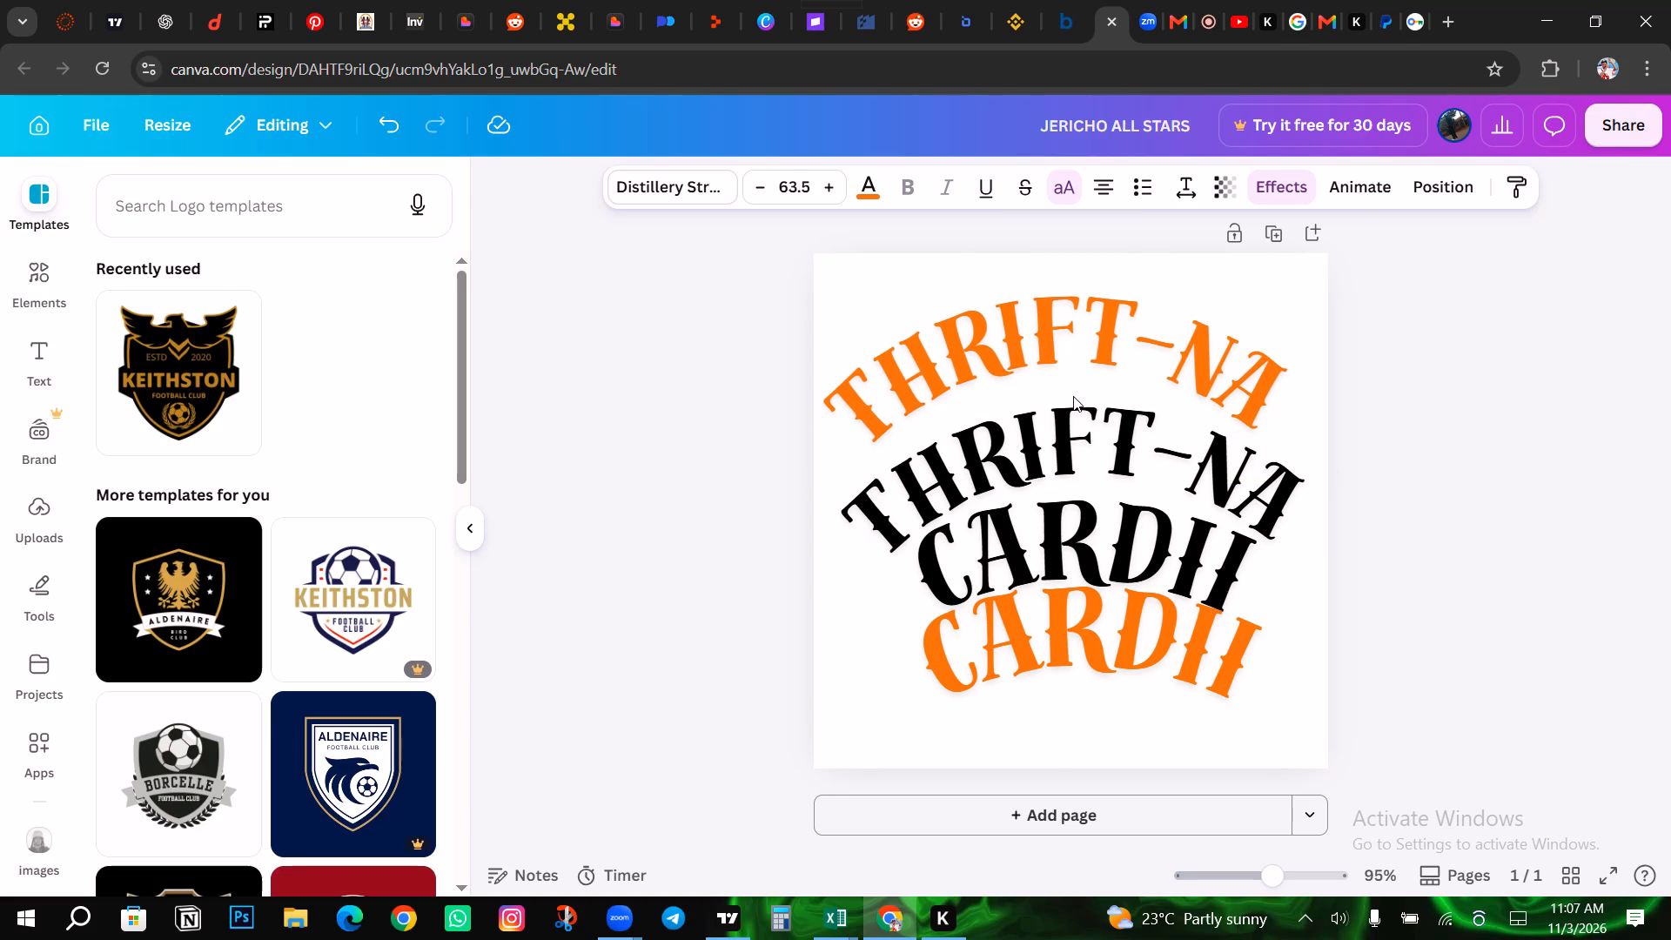
{"action": "key", "text": "Up"}
Fine-tune the orange THRIFT-NA text's horizontal position with small left and right nudges, ending marginally further left.
{"action": "key", "text": "Left"}
{"action": "key", "text": "Left"}
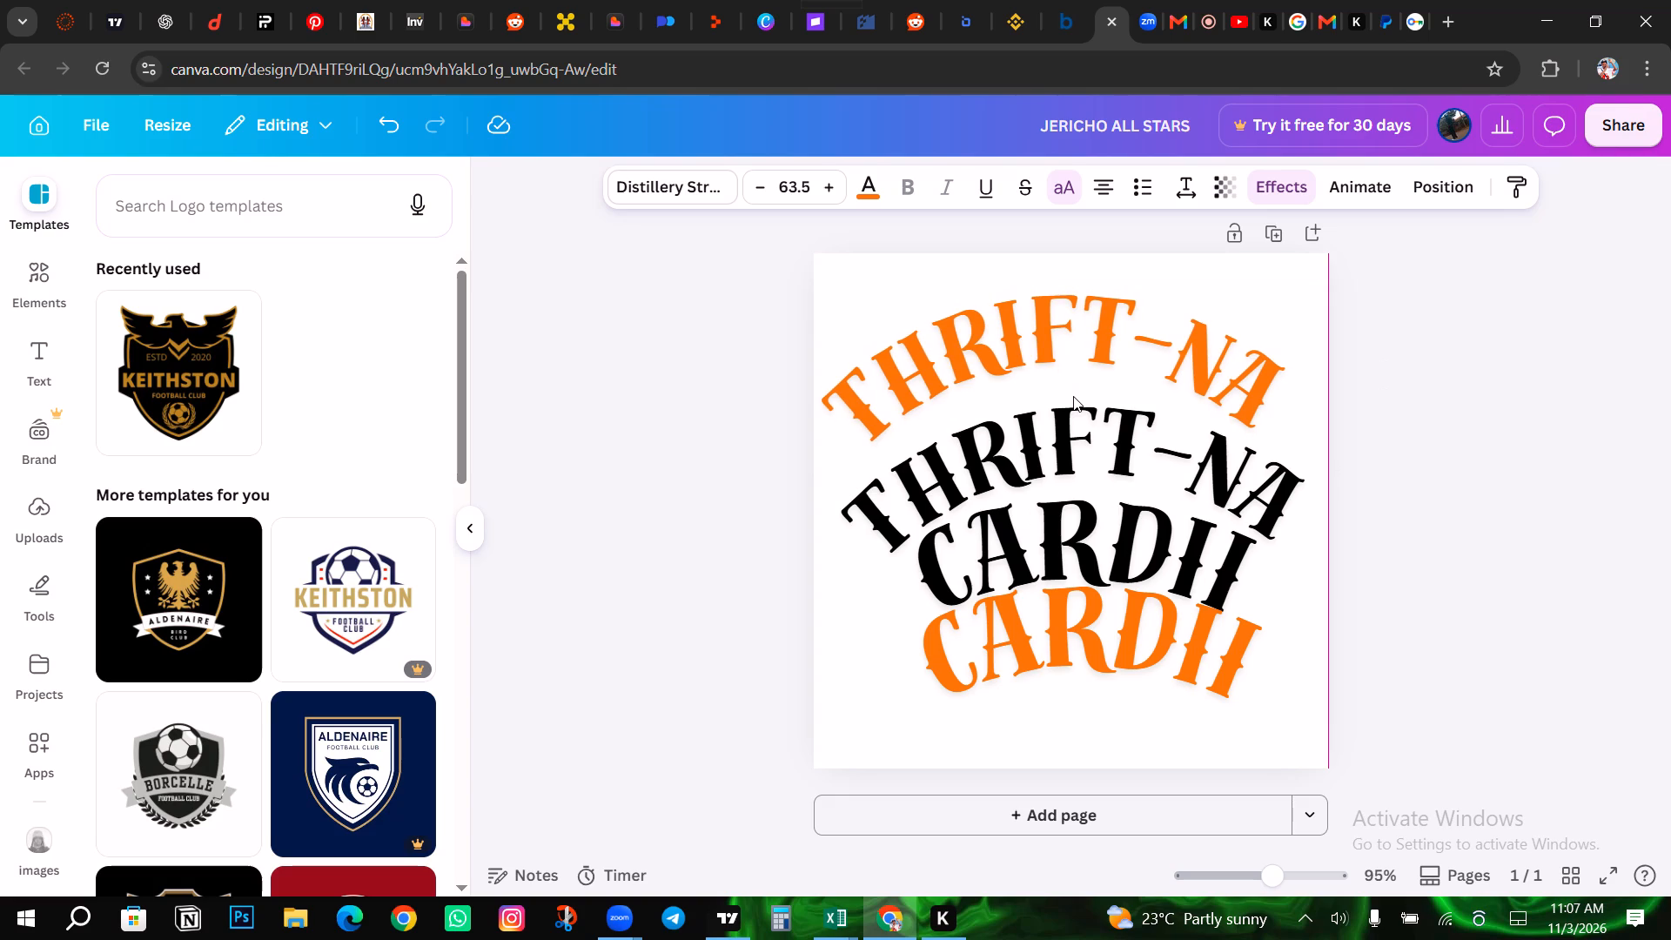
{"action": "key", "text": "Right"}
{"action": "key", "text": "Right"}
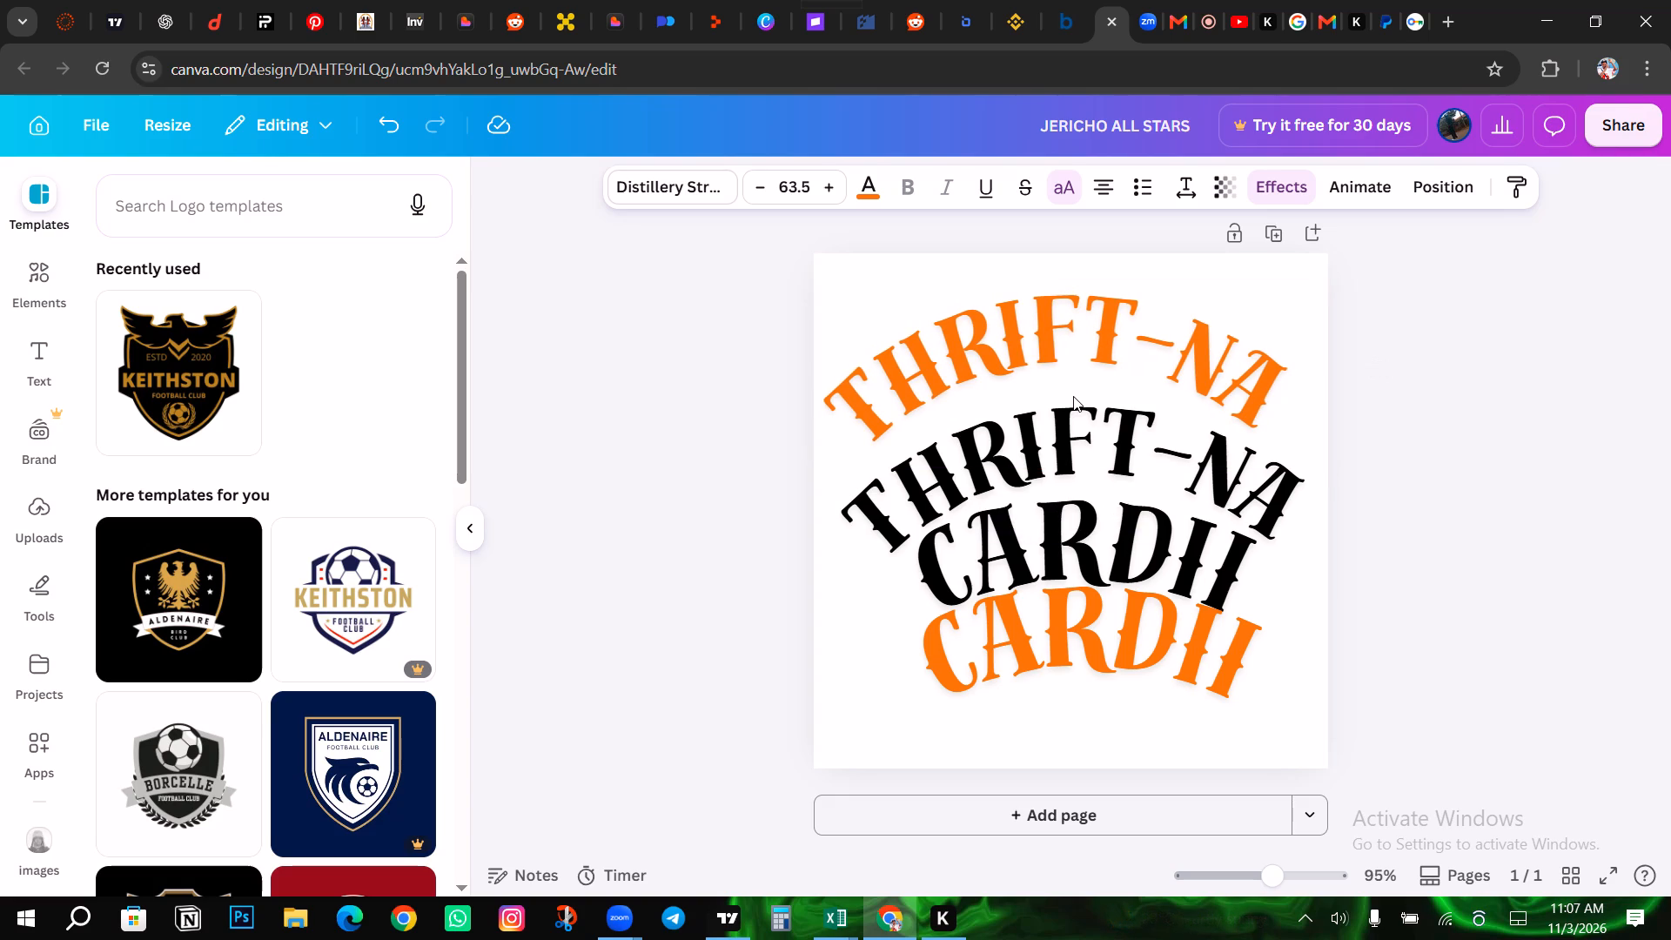
{"action": "key", "text": "Right"}
{"action": "key", "text": "Left"}
{"action": "key", "text": "Left"}
{"action": "key", "text": "Left"}
{"action": "key", "text": "Right"}
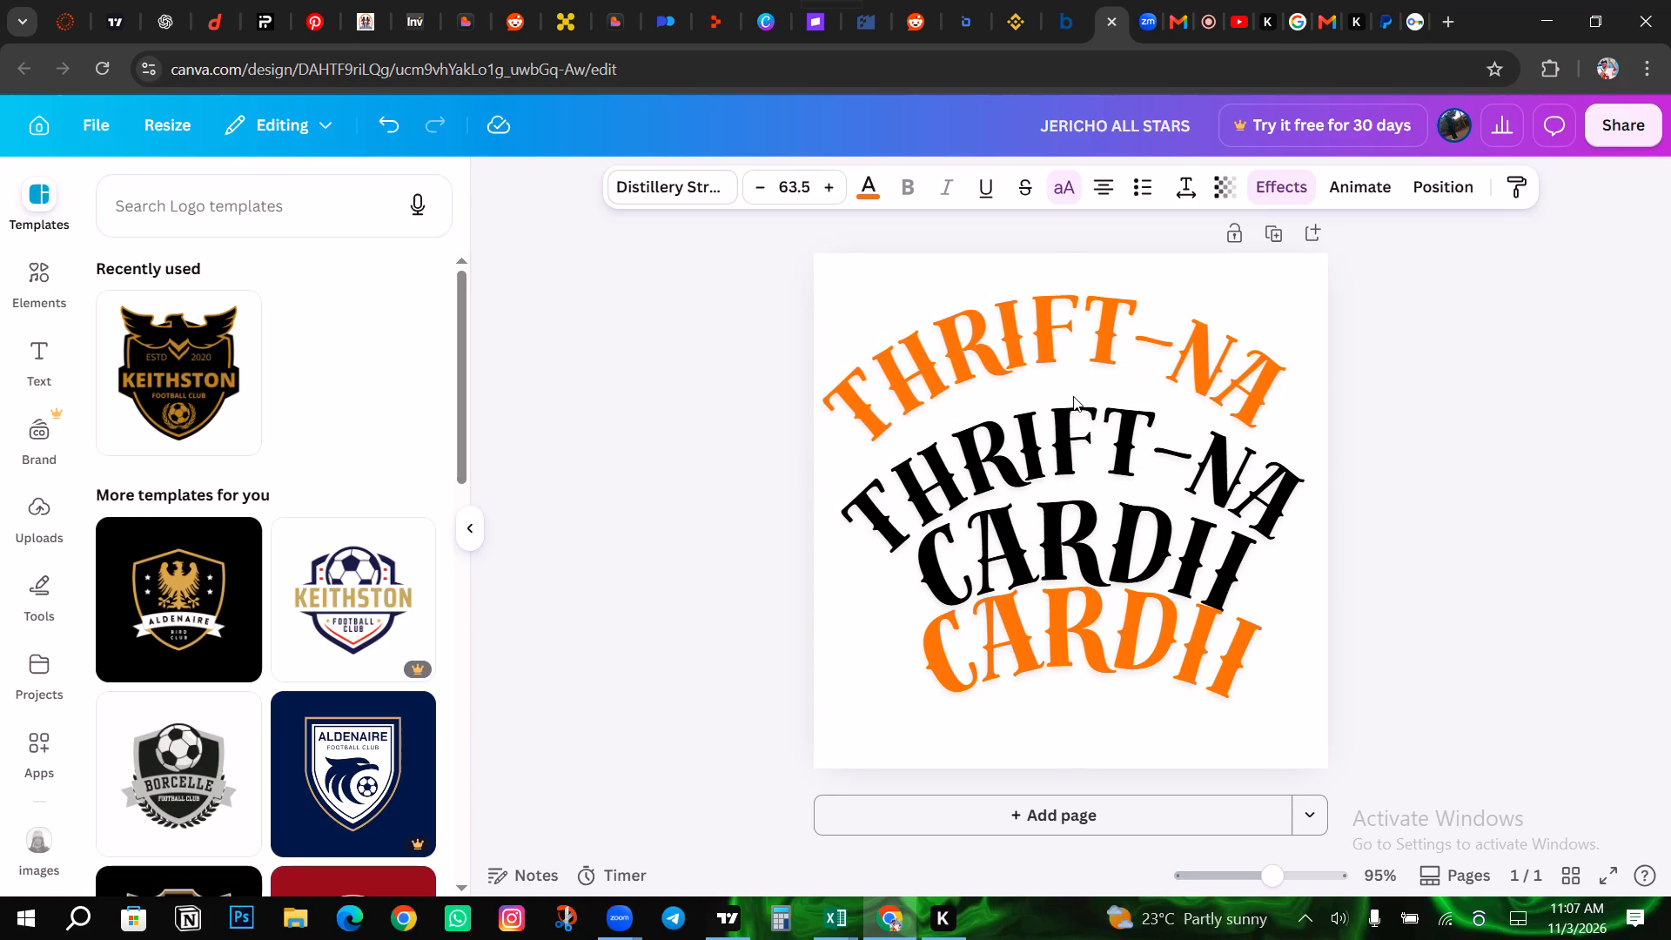
Raise the orange THRIFT-NA text a little more toward the top edge of the page.
{"action": "key", "text": "Up"}
{"action": "key", "text": "Up"}
{"action": "key", "text": "Up"}
{"action": "key", "text": "Up"}
{"action": "key", "text": "Up"}
{"action": "key", "text": "Up"}
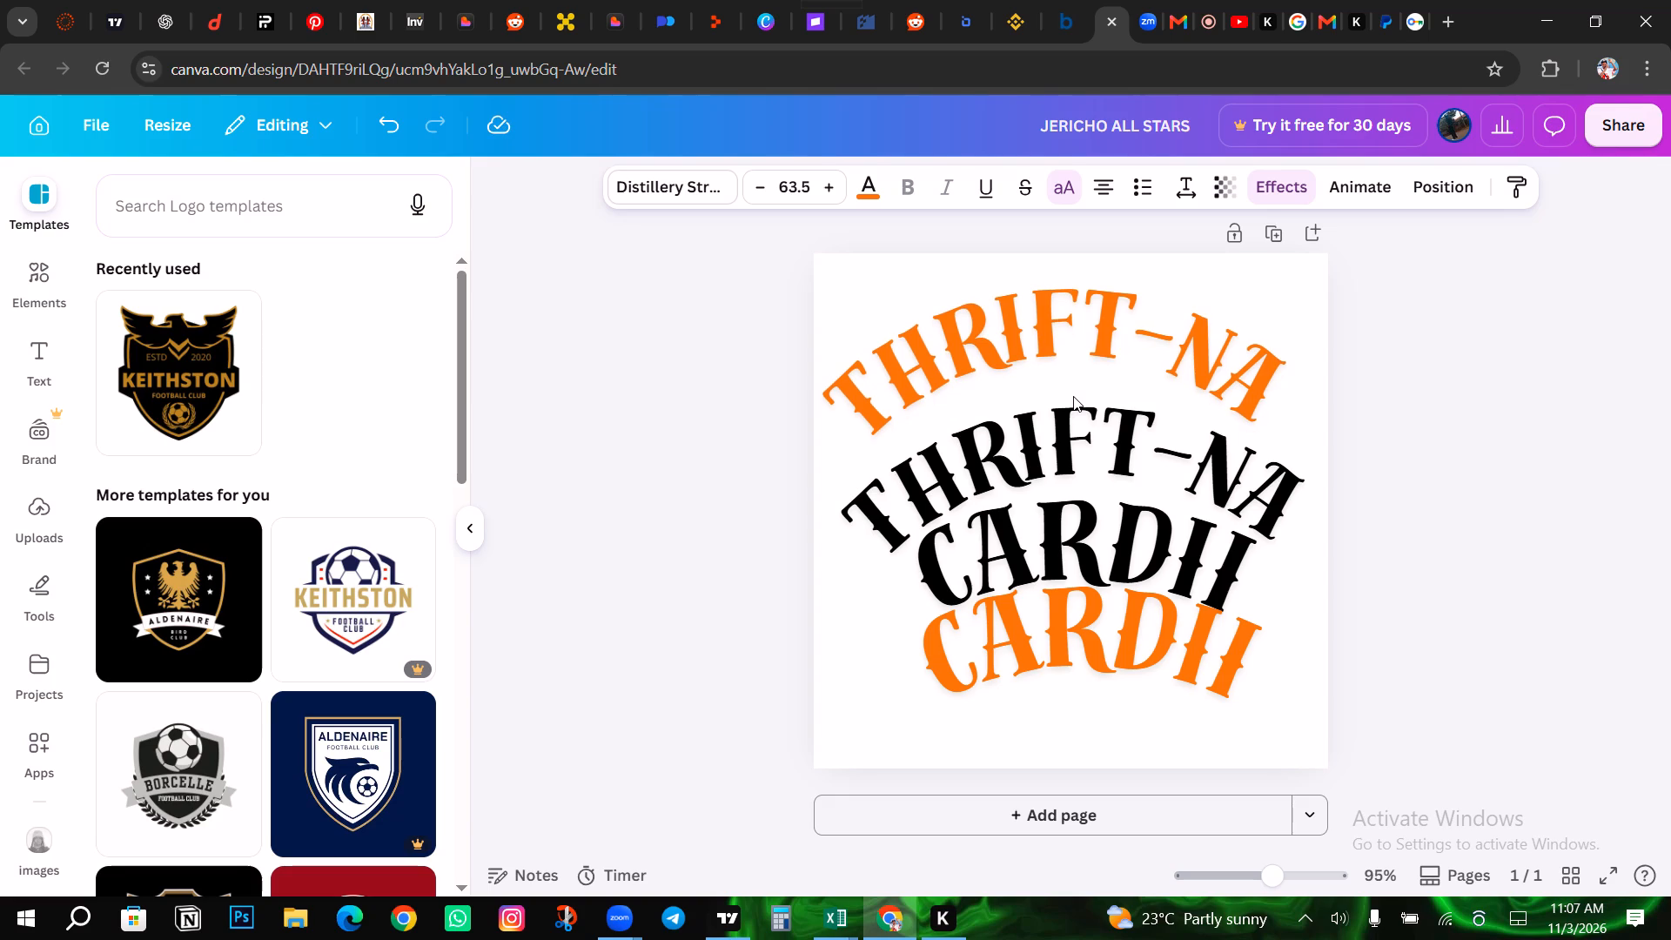
{"action": "key", "text": "Up"}
Move the orange THRIFT-NA text slightly left and up in small nudges, toward the page's upper left.
{"action": "key", "text": "Left"}
{"action": "key", "text": "Left"}
{"action": "key", "text": "Left"}
{"action": "key", "text": "Up"}
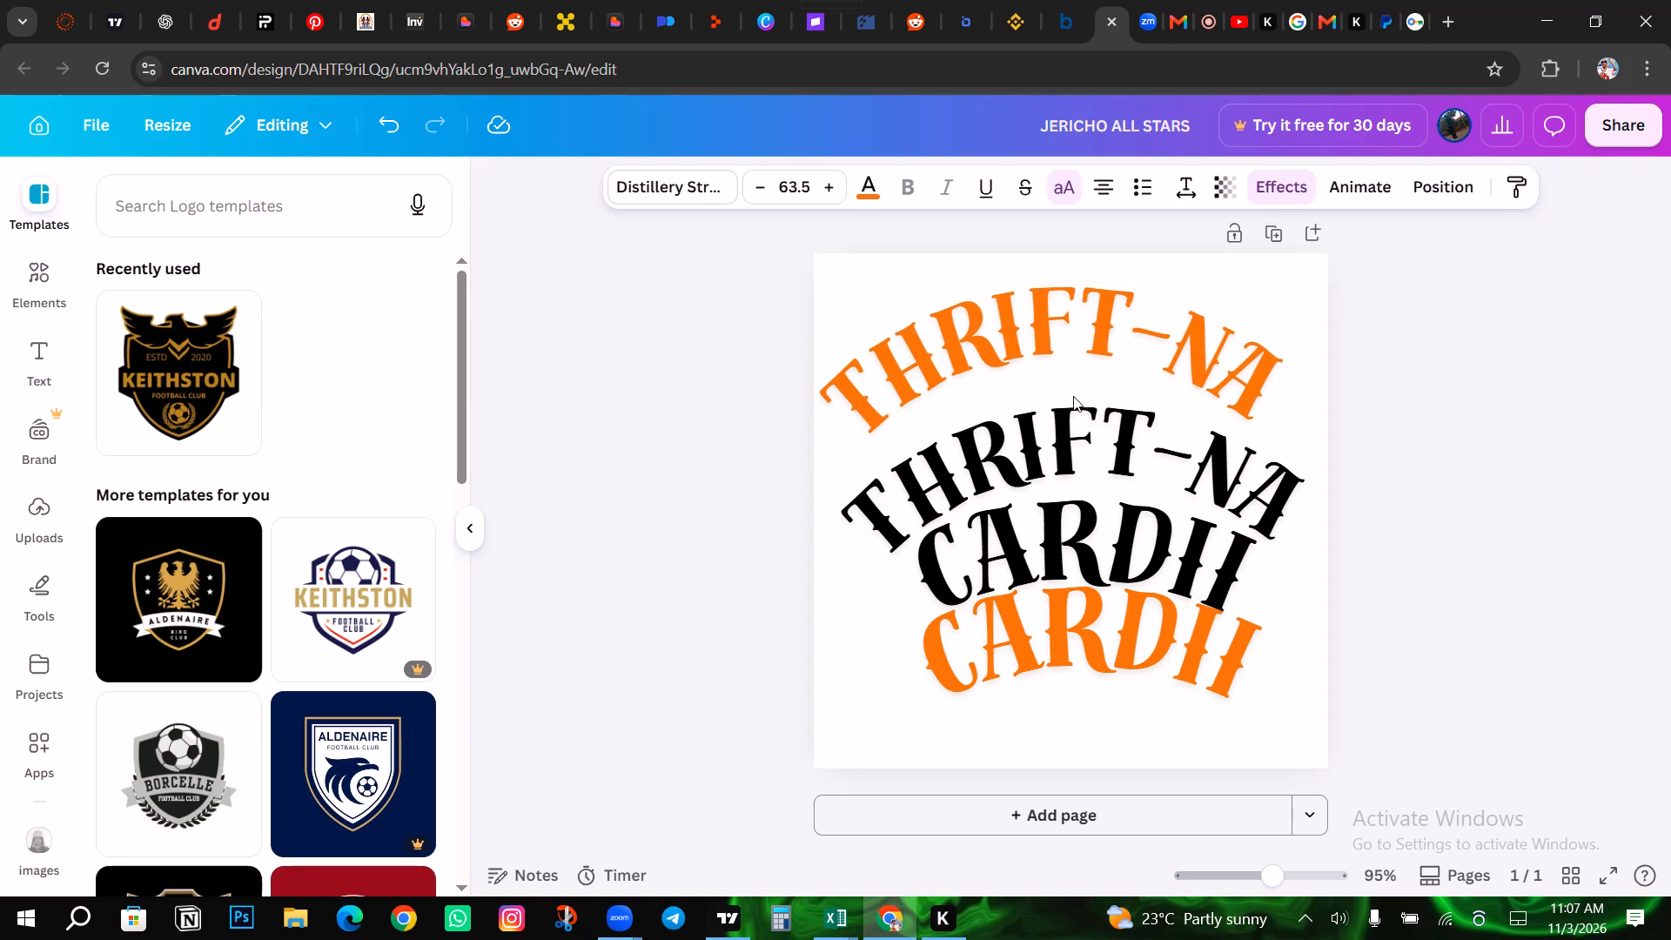
{"action": "key", "text": "Up"}
{"action": "key", "text": "Up"}
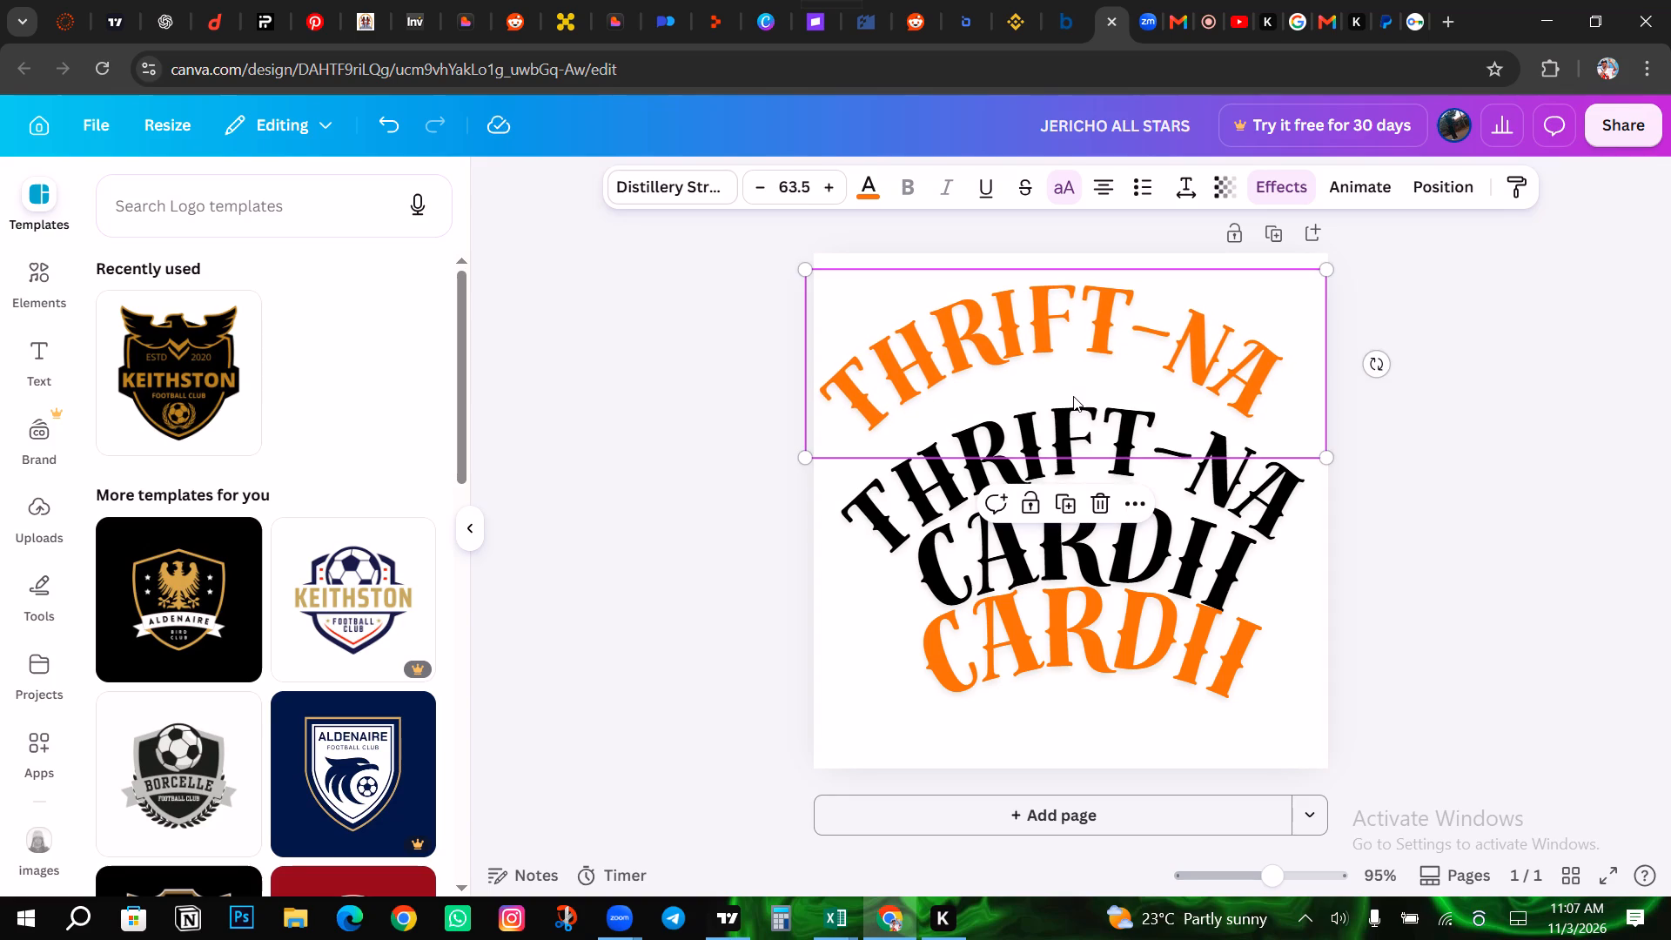
{"action": "key", "text": "Left"}
{"action": "key", "text": "Up"}
{"action": "key", "text": "Up"}
{"action": "key", "text": "Up"}
{"action": "key", "text": "Left"}
{"action": "key", "text": "Up"}
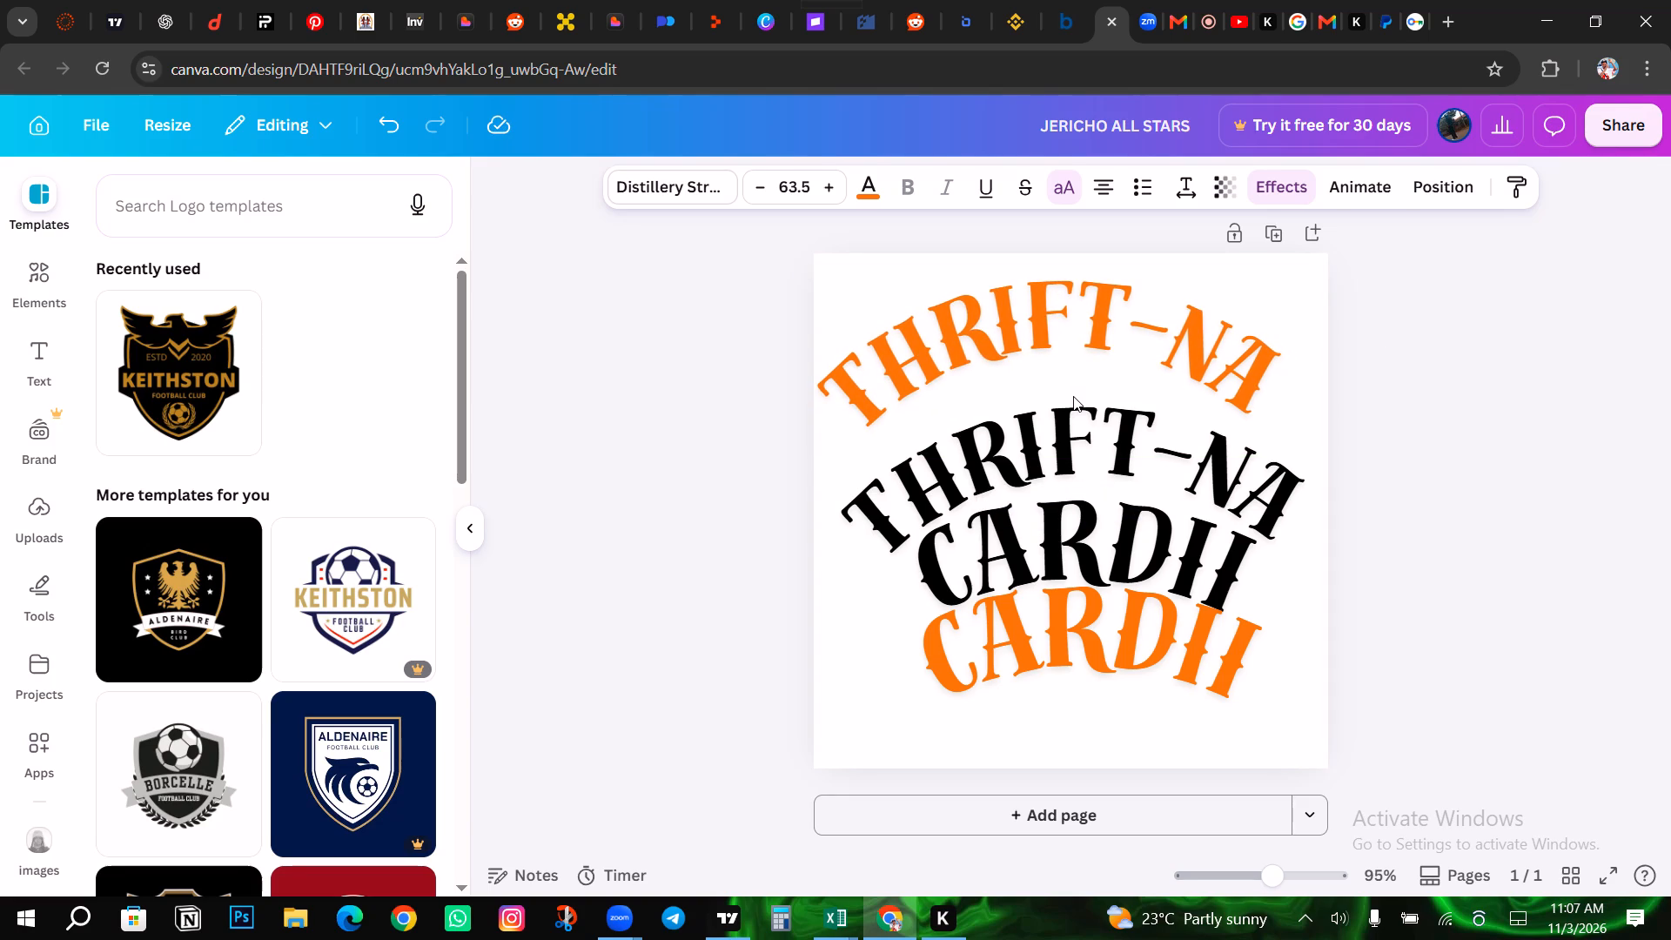
{"action": "key", "text": "Up"}
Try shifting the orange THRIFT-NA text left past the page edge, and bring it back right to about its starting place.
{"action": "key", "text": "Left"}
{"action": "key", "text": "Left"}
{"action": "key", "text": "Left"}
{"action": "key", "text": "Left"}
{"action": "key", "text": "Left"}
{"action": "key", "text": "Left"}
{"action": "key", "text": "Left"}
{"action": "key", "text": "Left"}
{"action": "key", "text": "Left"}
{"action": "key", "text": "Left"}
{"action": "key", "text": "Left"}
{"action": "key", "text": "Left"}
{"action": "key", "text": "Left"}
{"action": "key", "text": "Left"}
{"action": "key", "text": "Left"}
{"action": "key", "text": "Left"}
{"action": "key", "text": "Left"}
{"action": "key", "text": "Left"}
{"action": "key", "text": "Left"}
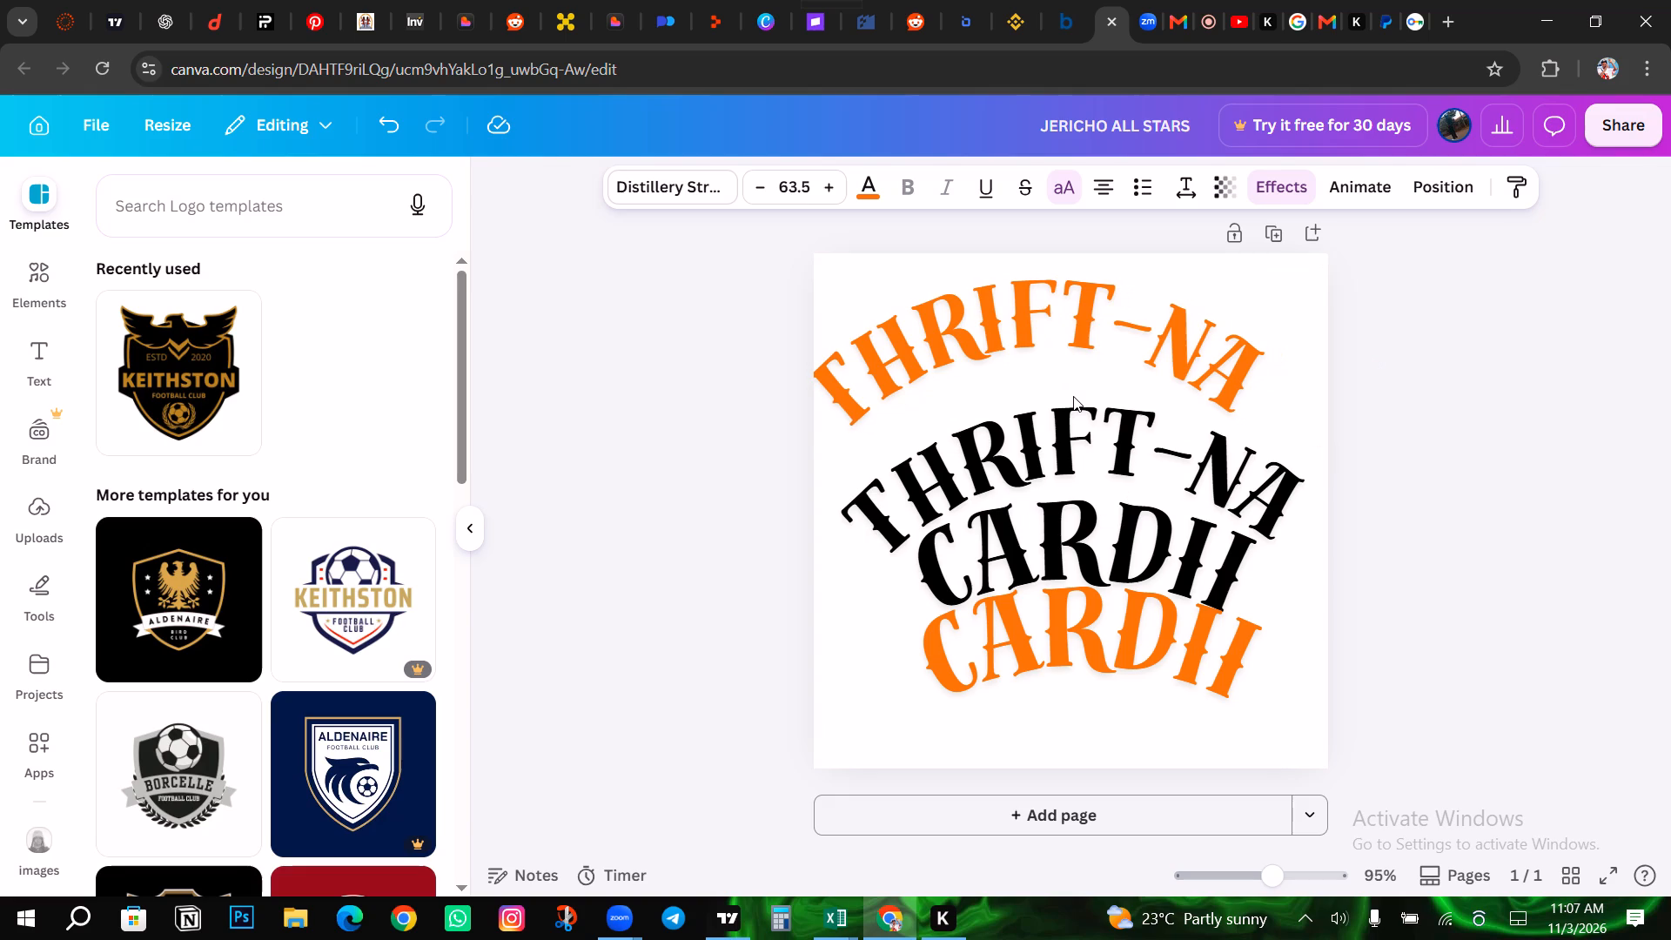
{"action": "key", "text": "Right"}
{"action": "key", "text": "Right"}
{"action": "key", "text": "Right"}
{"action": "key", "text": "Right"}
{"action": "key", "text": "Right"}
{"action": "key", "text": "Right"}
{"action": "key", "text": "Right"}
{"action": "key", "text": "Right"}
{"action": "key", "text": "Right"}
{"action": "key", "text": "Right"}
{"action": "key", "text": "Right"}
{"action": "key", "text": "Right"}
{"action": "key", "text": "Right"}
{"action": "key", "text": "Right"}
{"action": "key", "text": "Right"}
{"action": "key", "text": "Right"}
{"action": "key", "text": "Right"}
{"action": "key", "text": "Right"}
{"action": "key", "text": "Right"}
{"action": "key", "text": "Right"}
Lower the orange THRIFT-NA text slightly toward the black copy, finishing with small upward corrections.
{"action": "key", "text": "Down"}
{"action": "key", "text": "Down"}
{"action": "key", "text": "Down"}
{"action": "key", "text": "Down"}
{"action": "key", "text": "Down"}
{"action": "key", "text": "Down"}
{"action": "key", "text": "Down"}
{"action": "key", "text": "Down"}
{"action": "key", "text": "Down"}
{"action": "key", "text": "Down"}
{"action": "key", "text": "Down"}
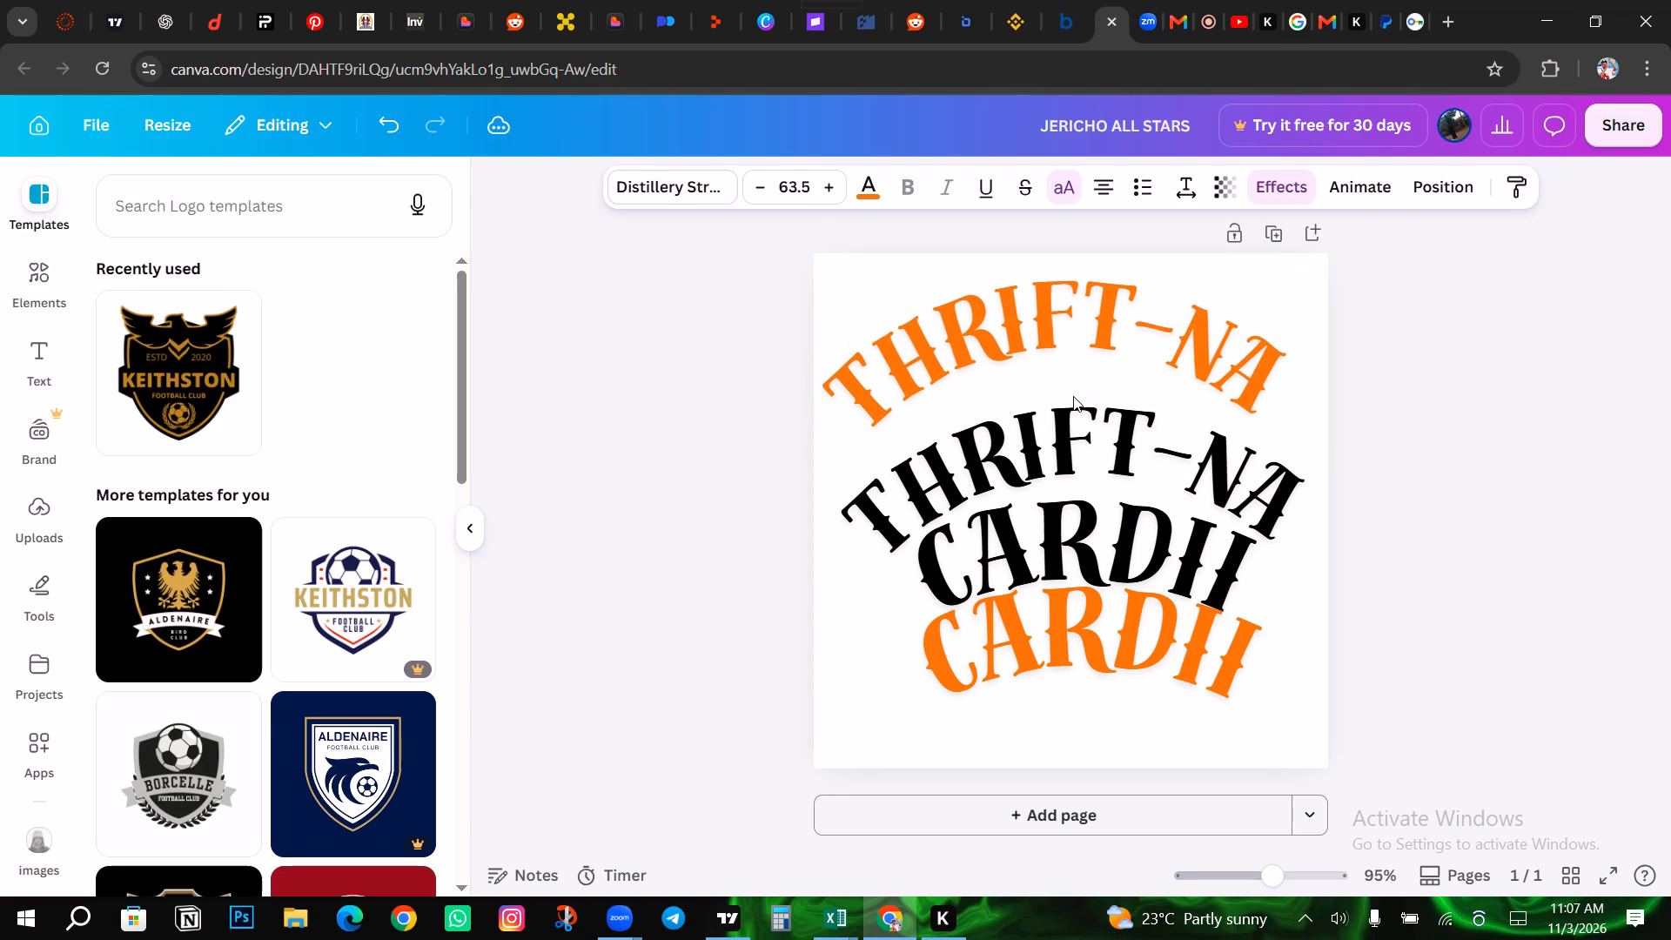
{"action": "key", "text": "Up"}
{"action": "key", "text": "Up"}
{"action": "key", "text": "Up"}
{"action": "key", "text": "Up"}
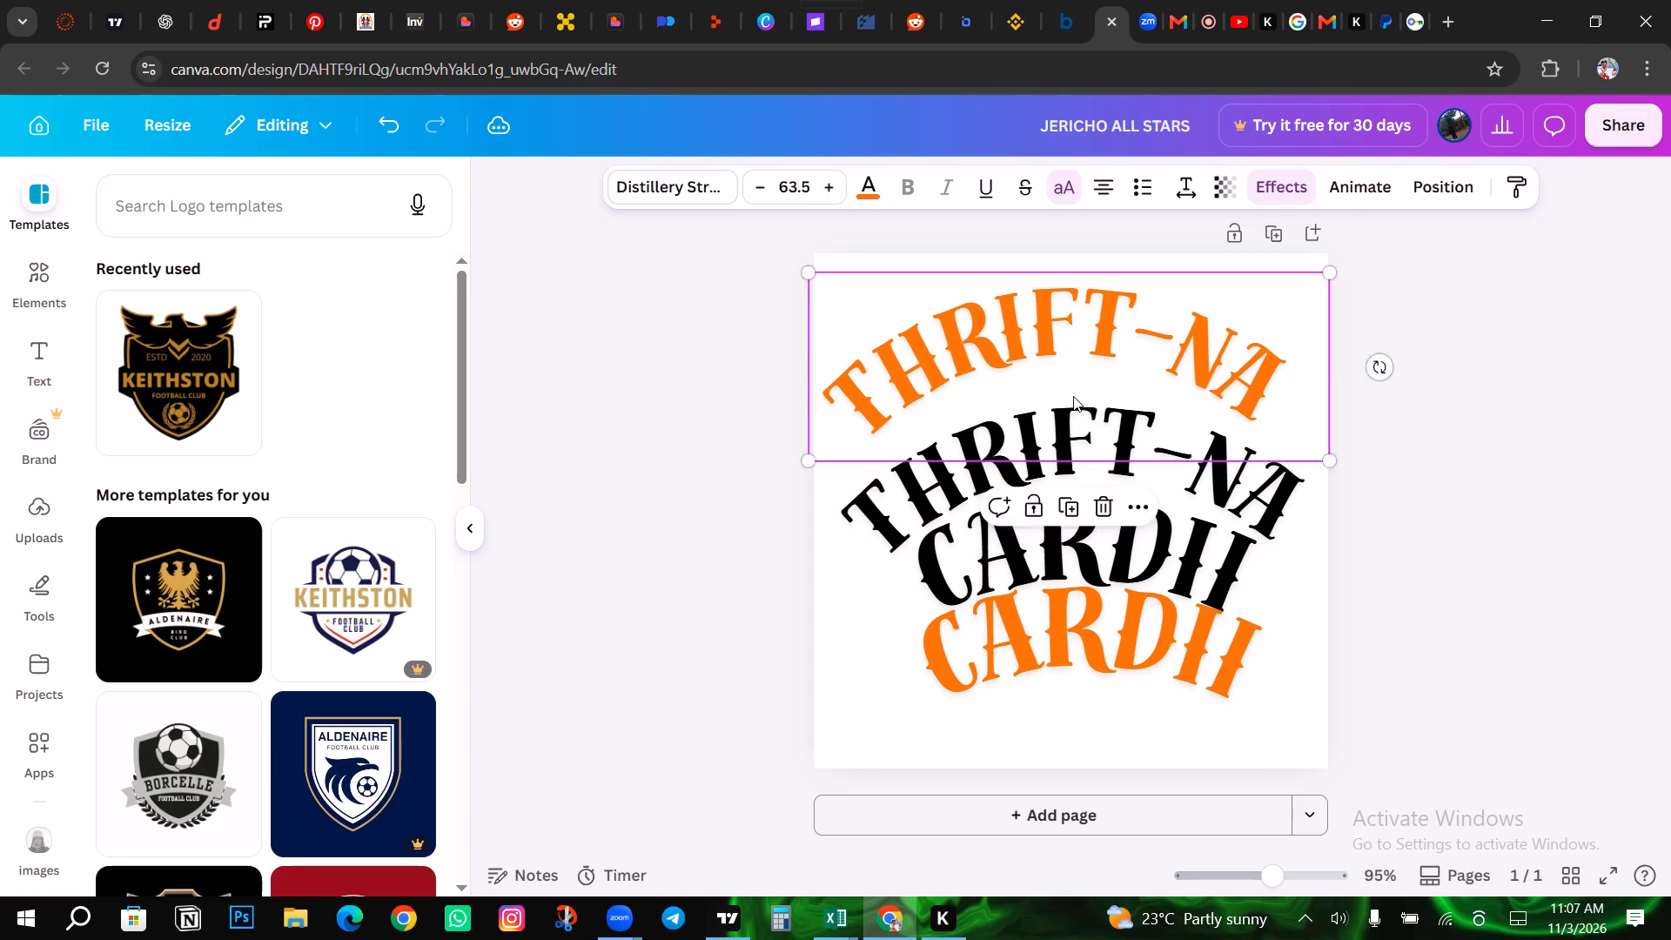
{"action": "key", "text": "Up"}
{"action": "key", "text": "Up"}
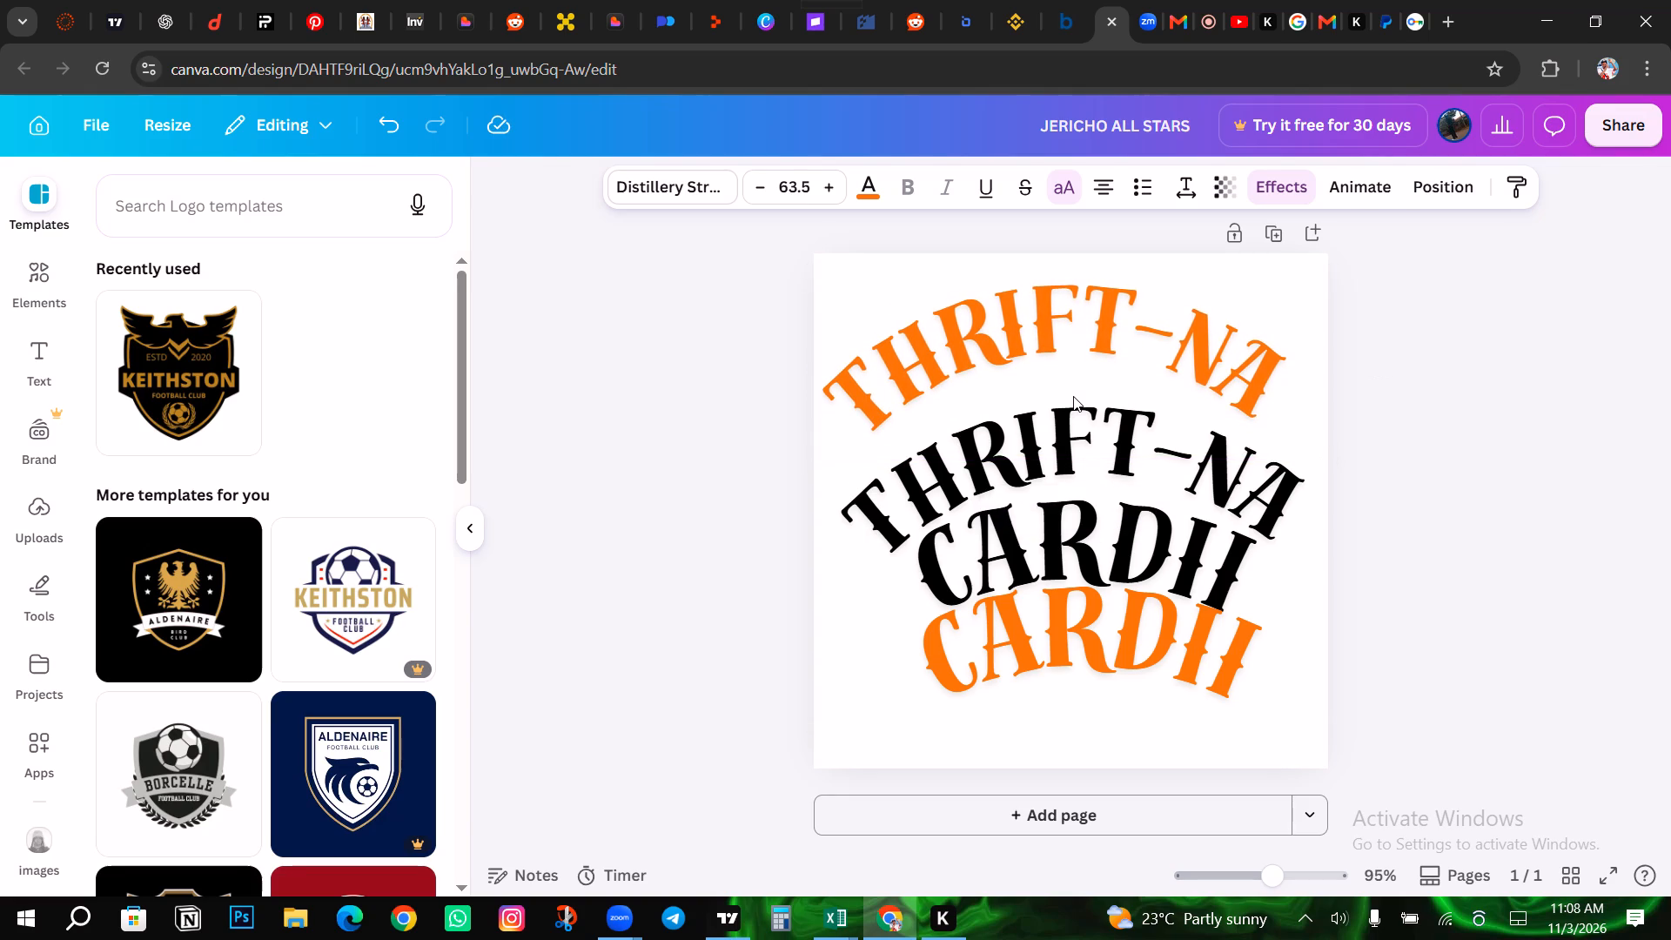
Nudge the orange THRIFT-NA text up and slightly left, closer to the top of the page.
{"action": "key", "text": "Left"}
{"action": "key", "text": "Left"}
{"action": "key", "text": "Up"}
{"action": "key", "text": "Left"}
{"action": "key", "text": "Up"}
{"action": "key", "text": "Up"}
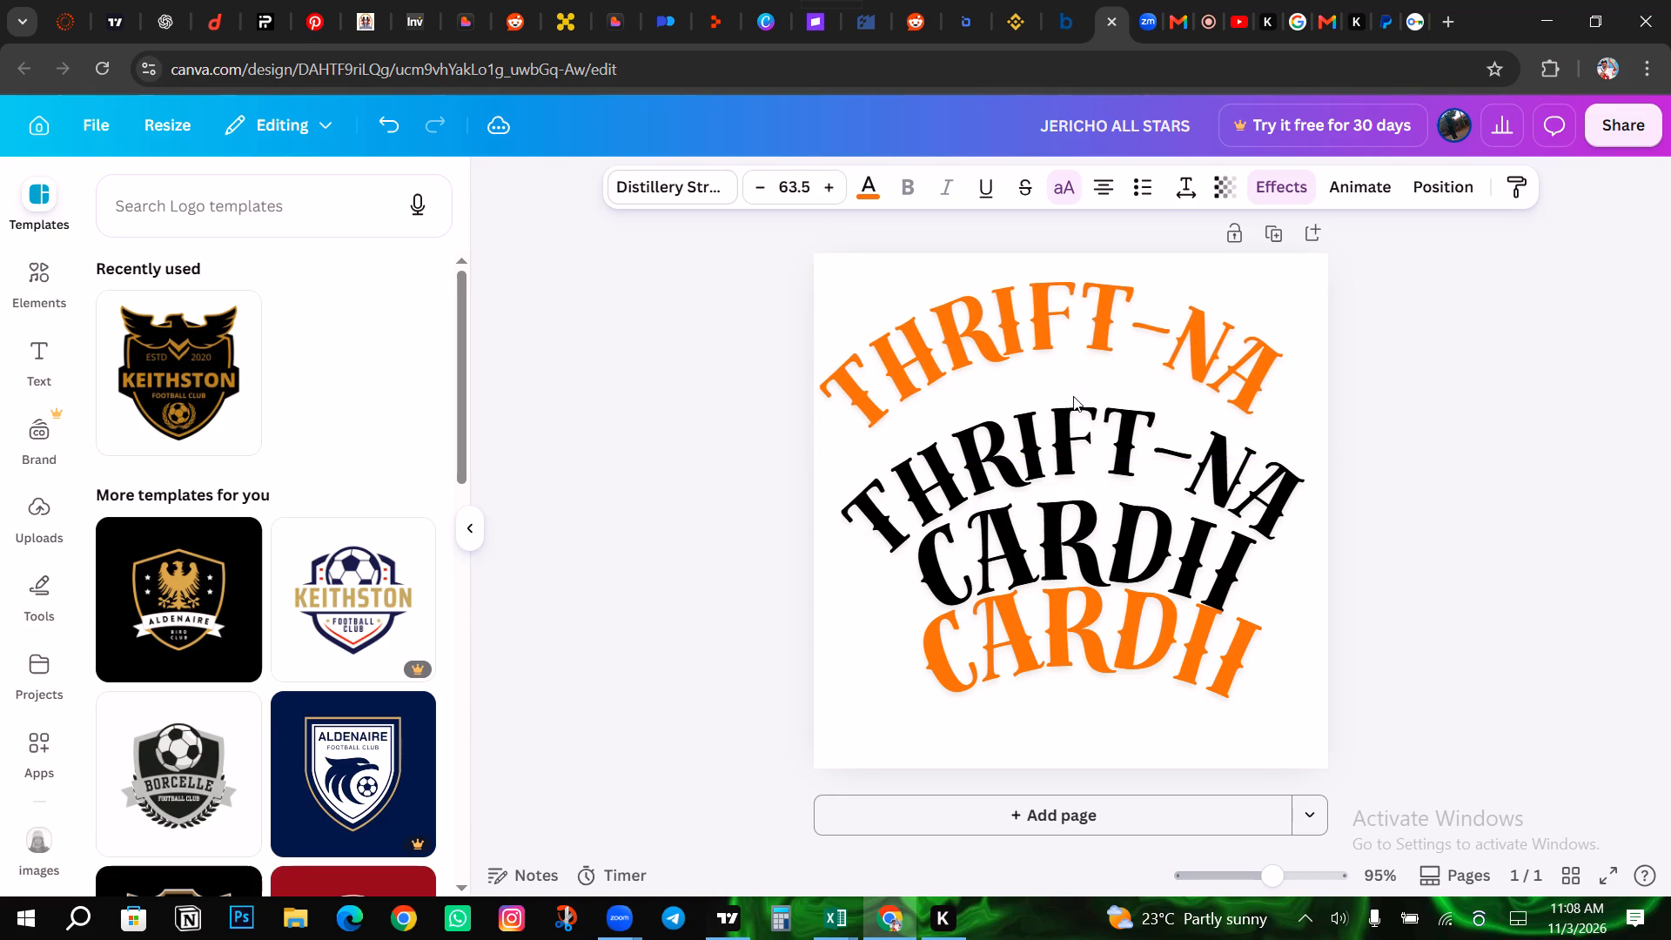
{"action": "key", "text": "Up"}
{"action": "key", "text": "Up"}
{"action": "key", "text": "Up"}
{"action": "key", "text": "Left"}
{"action": "key", "text": "Up"}
{"action": "key", "text": "Left"}
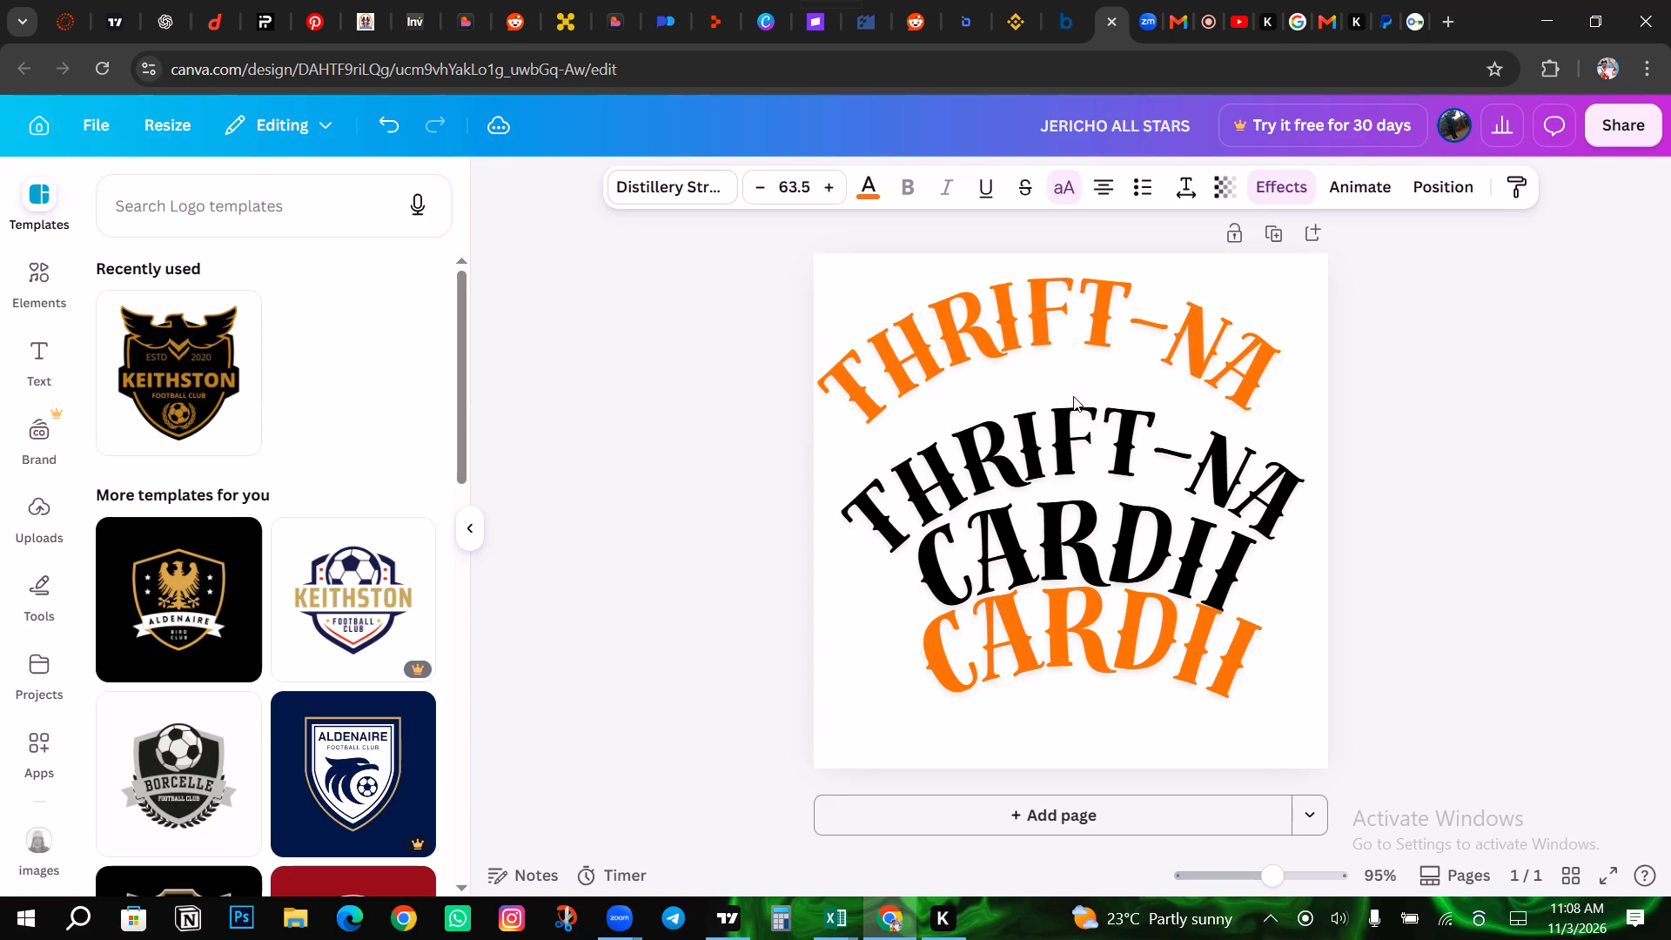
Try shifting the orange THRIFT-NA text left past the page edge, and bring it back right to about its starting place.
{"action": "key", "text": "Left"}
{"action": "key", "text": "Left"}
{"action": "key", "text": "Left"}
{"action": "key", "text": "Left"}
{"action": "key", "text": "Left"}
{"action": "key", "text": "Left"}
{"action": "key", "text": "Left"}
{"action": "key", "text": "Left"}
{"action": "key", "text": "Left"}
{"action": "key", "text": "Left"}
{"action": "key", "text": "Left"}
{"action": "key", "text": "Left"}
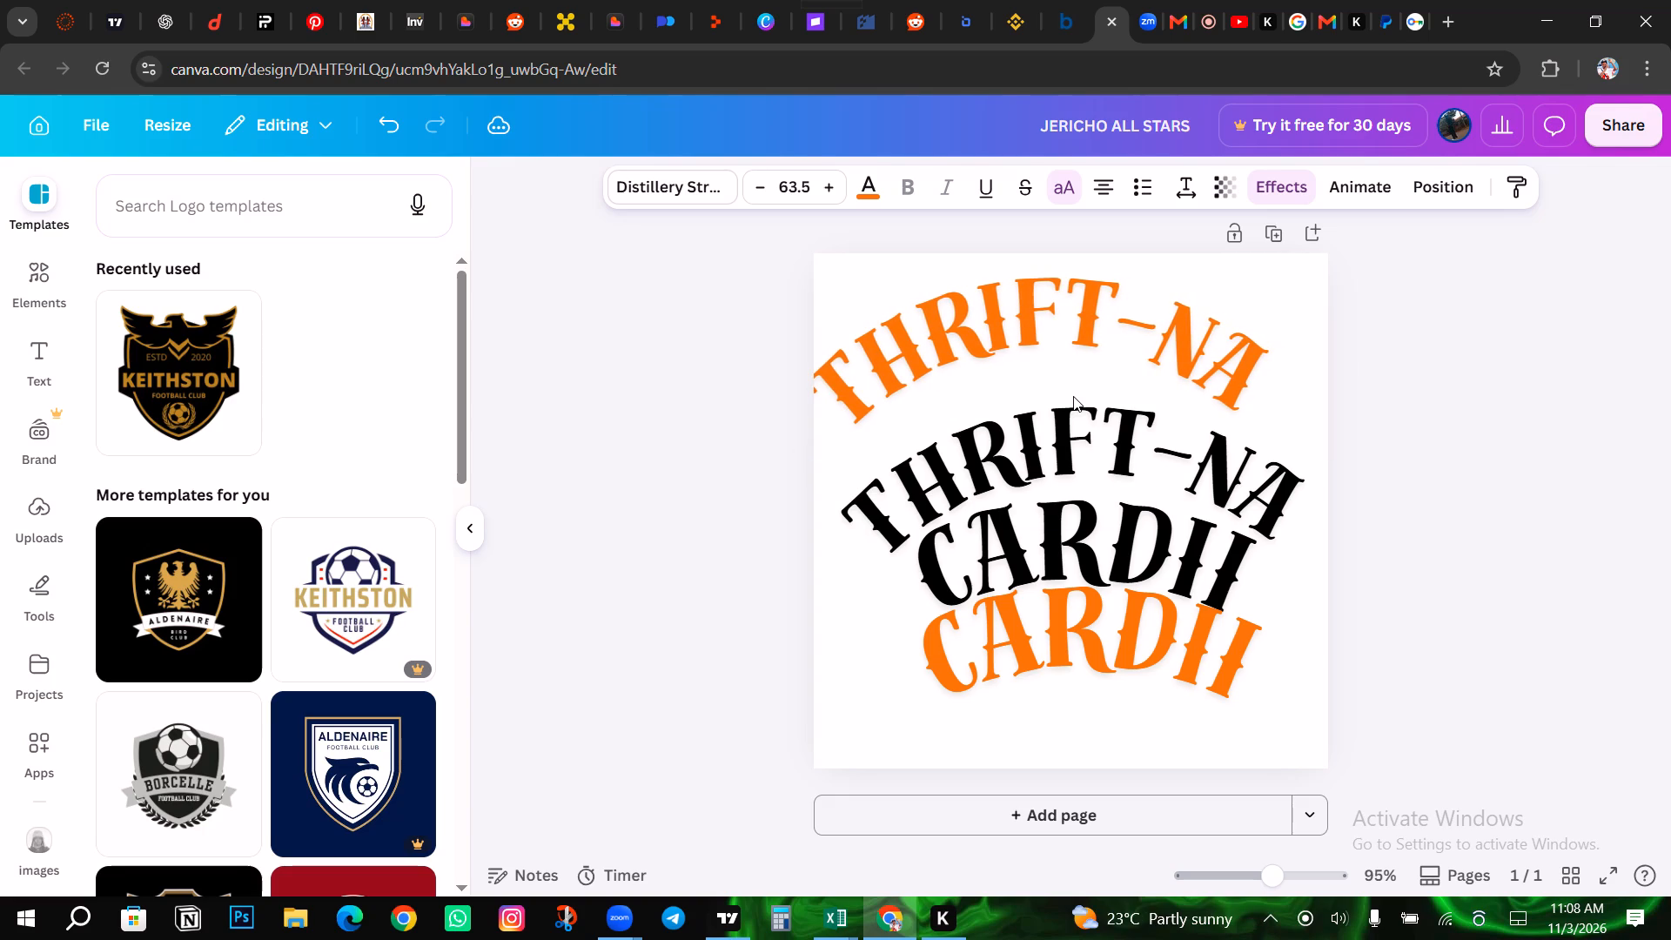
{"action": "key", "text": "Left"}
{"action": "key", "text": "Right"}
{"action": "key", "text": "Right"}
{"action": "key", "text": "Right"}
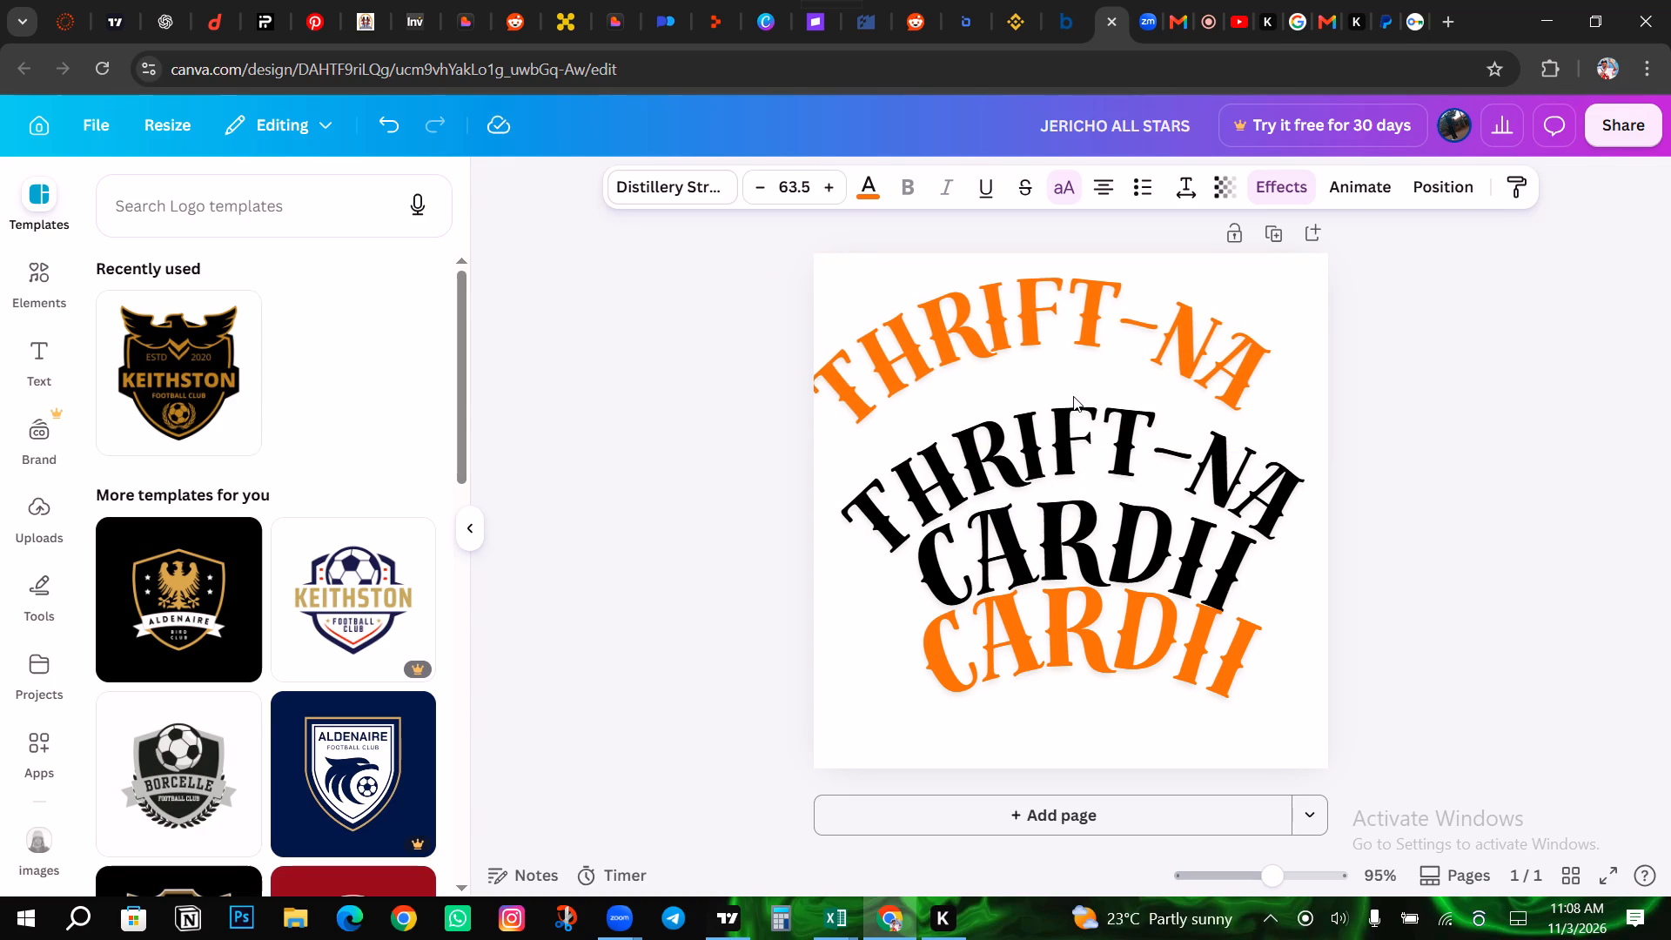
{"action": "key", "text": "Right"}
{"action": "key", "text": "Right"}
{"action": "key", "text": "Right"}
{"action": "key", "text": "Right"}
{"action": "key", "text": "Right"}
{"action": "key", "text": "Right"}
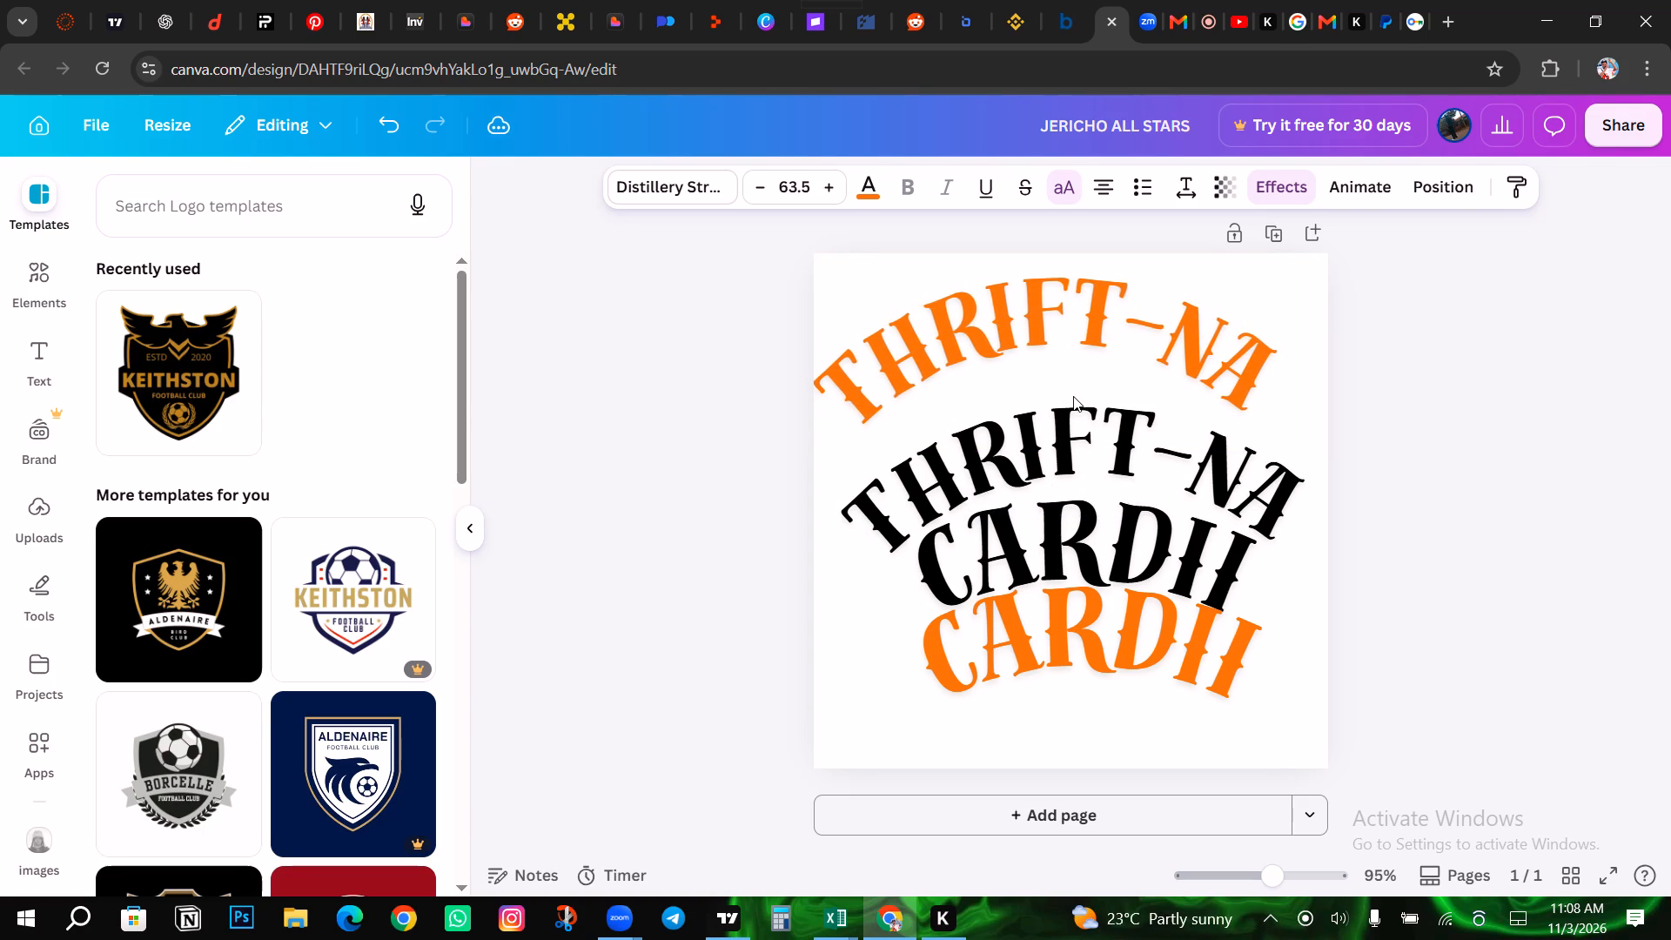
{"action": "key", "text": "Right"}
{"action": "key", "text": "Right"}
Lower the orange THRIFT-NA text in small nudges toward the black THRIFT-NA copy.
{"action": "key", "text": "Down"}
{"action": "key", "text": "Down"}
{"action": "key", "text": "Down"}
{"action": "key", "text": "Down"}
{"action": "key", "text": "Down"}
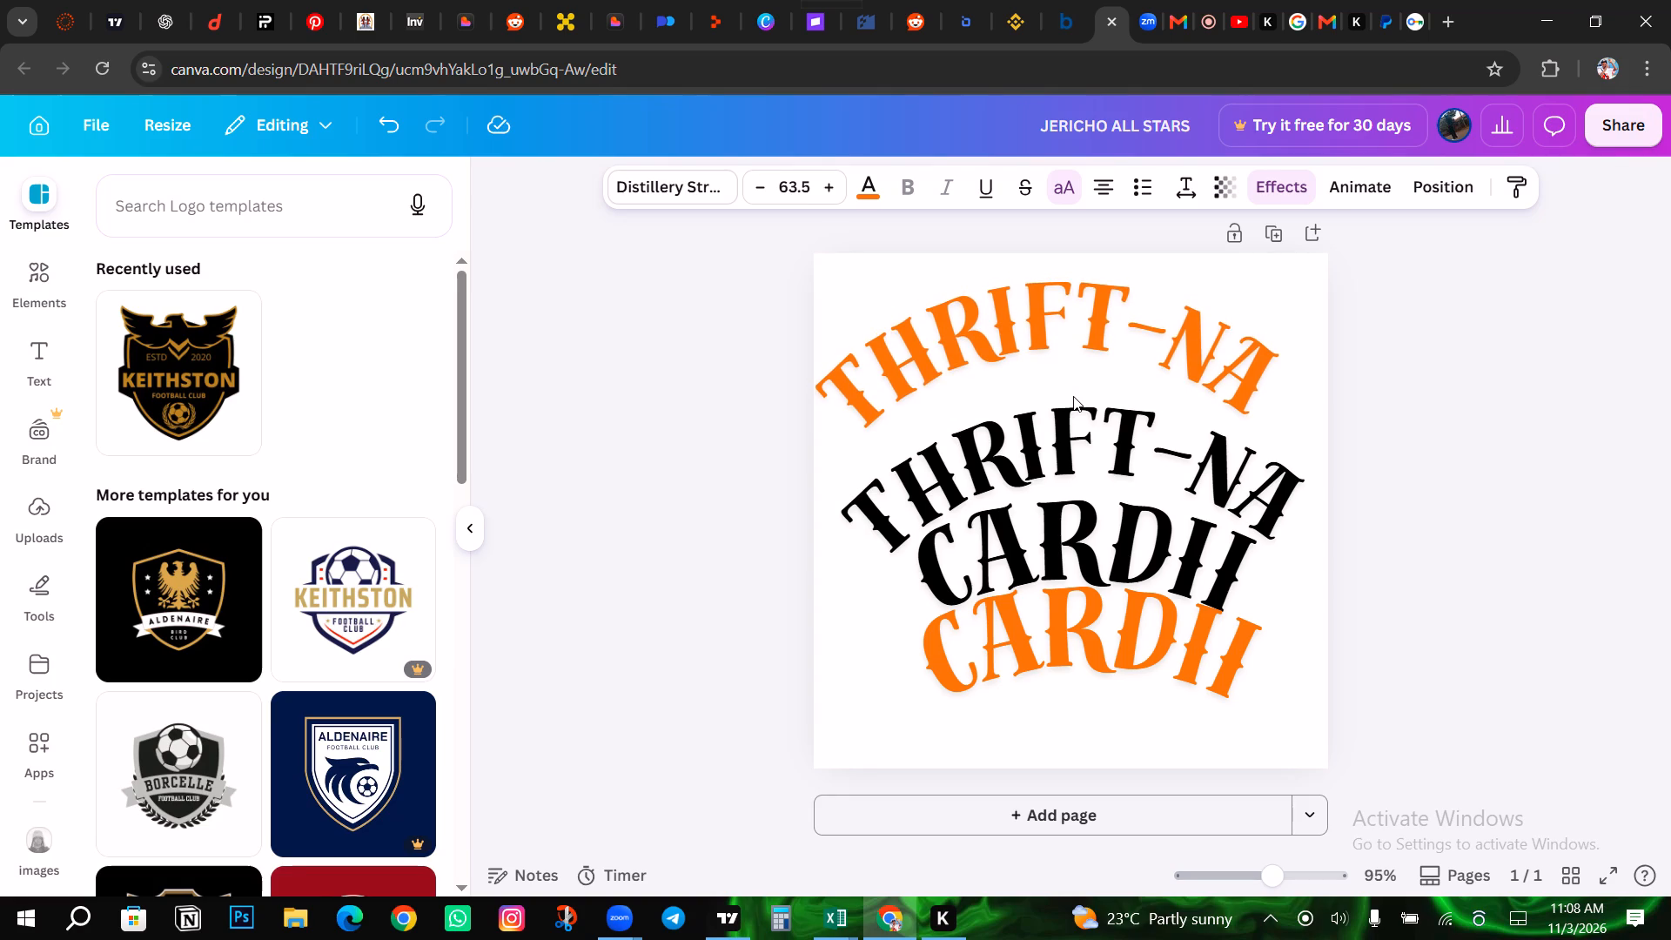
{"action": "key", "text": "Down"}
{"action": "key", "text": "Down"}
{"action": "key", "text": "Down"}
{"action": "key", "text": "Down"}
{"action": "key", "text": "Down"}
{"action": "key", "text": "Down"}
{"action": "key", "text": "Down"}
{"action": "key", "text": "Down"}
{"action": "key", "text": "Down"}
{"action": "key", "text": "Down"}
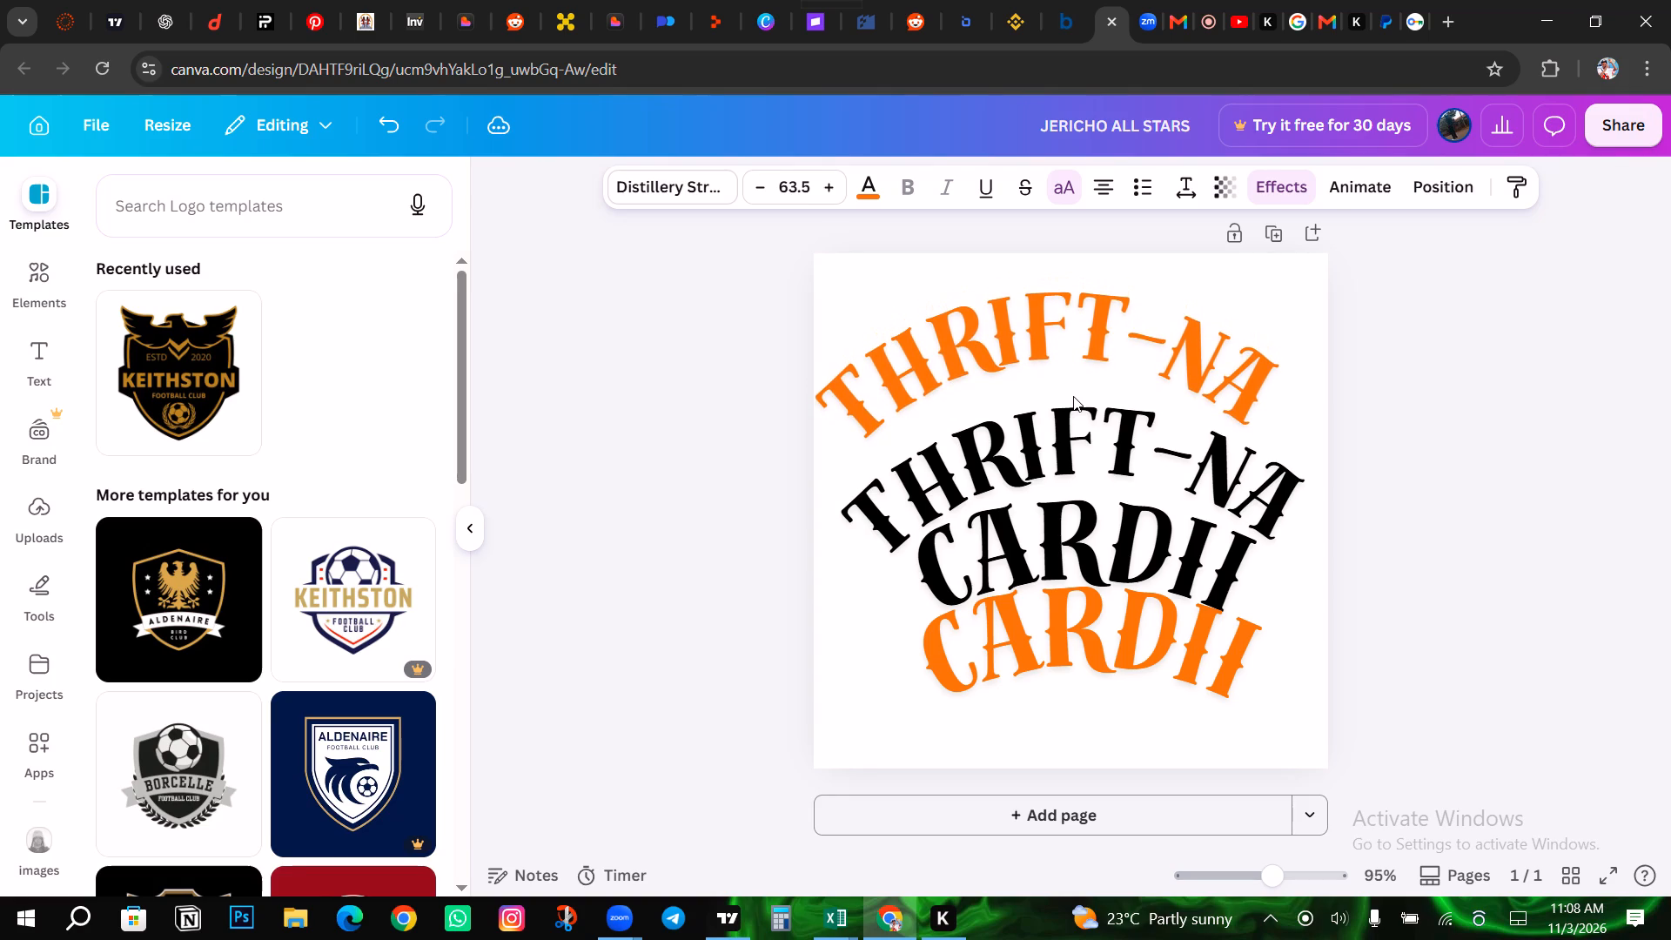
{"action": "key", "text": "Down"}
{"action": "key", "text": "Down"}
{"action": "key", "text": "Down"}
Shift the orange THRIFT-NA text right in small nudges, closer to centred over the black copy, with a slight leftward correction.
{"action": "key", "text": "Right"}
{"action": "key", "text": "Right"}
{"action": "key", "text": "Right"}
{"action": "key", "text": "Right"}
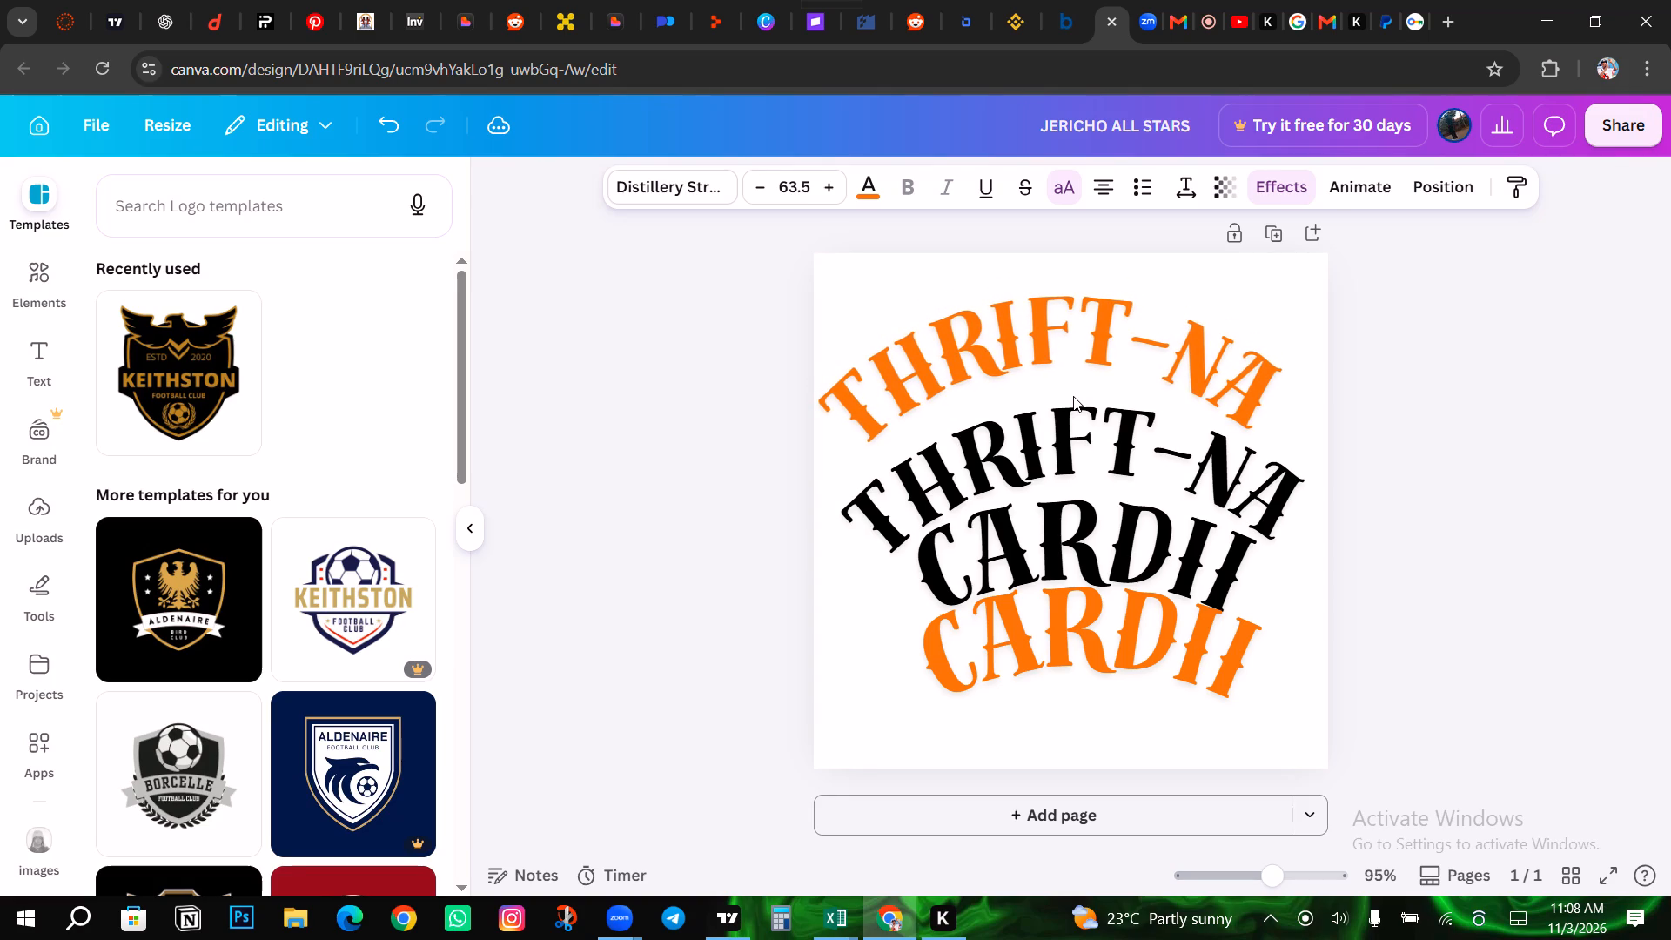
{"action": "key", "text": "Right"}
{"action": "key", "text": "Right"}
{"action": "key", "text": "Right"}
{"action": "key", "text": "Right"}
{"action": "key", "text": "Right"}
{"action": "key", "text": "Right"}
{"action": "key", "text": "Right"}
{"action": "key", "text": "Right"}
{"action": "key", "text": "Right"}
{"action": "key", "text": "Right"}
{"action": "key", "text": "Right"}
{"action": "key", "text": "Right"}
{"action": "key", "text": "Right"}
{"action": "key", "text": "Right"}
{"action": "key", "text": "Right"}
{"action": "key", "text": "Right"}
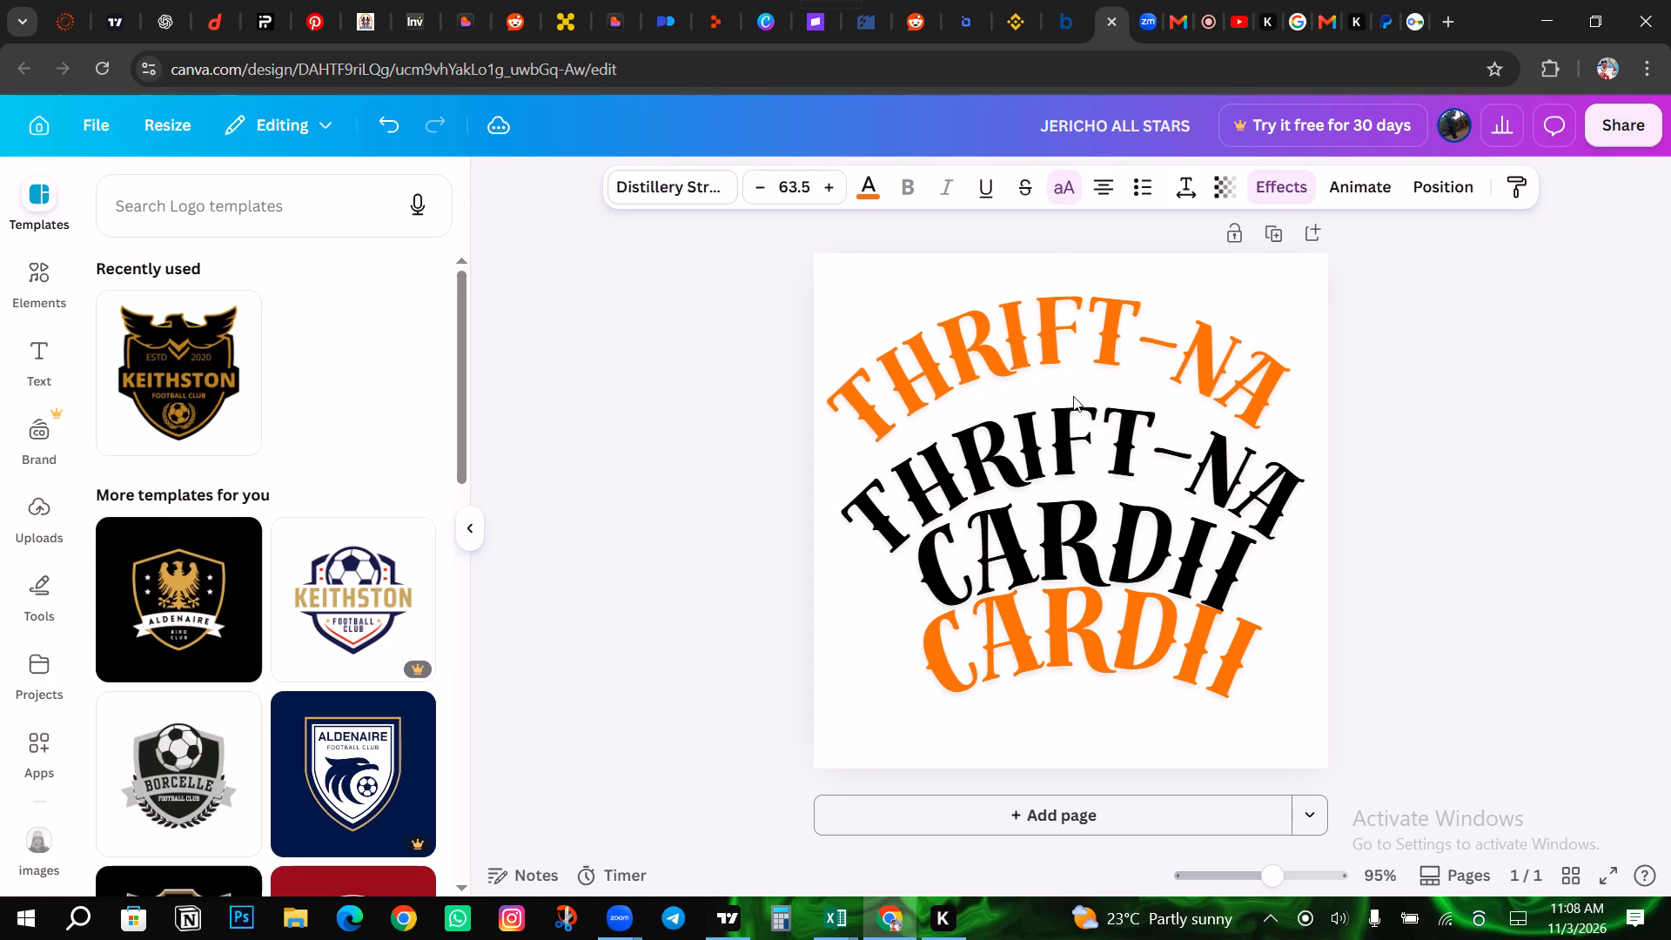
{"action": "key", "text": "Left"}
{"action": "key", "text": "Left"}
{"action": "key", "text": "Left"}
{"action": "key", "text": "Left"}
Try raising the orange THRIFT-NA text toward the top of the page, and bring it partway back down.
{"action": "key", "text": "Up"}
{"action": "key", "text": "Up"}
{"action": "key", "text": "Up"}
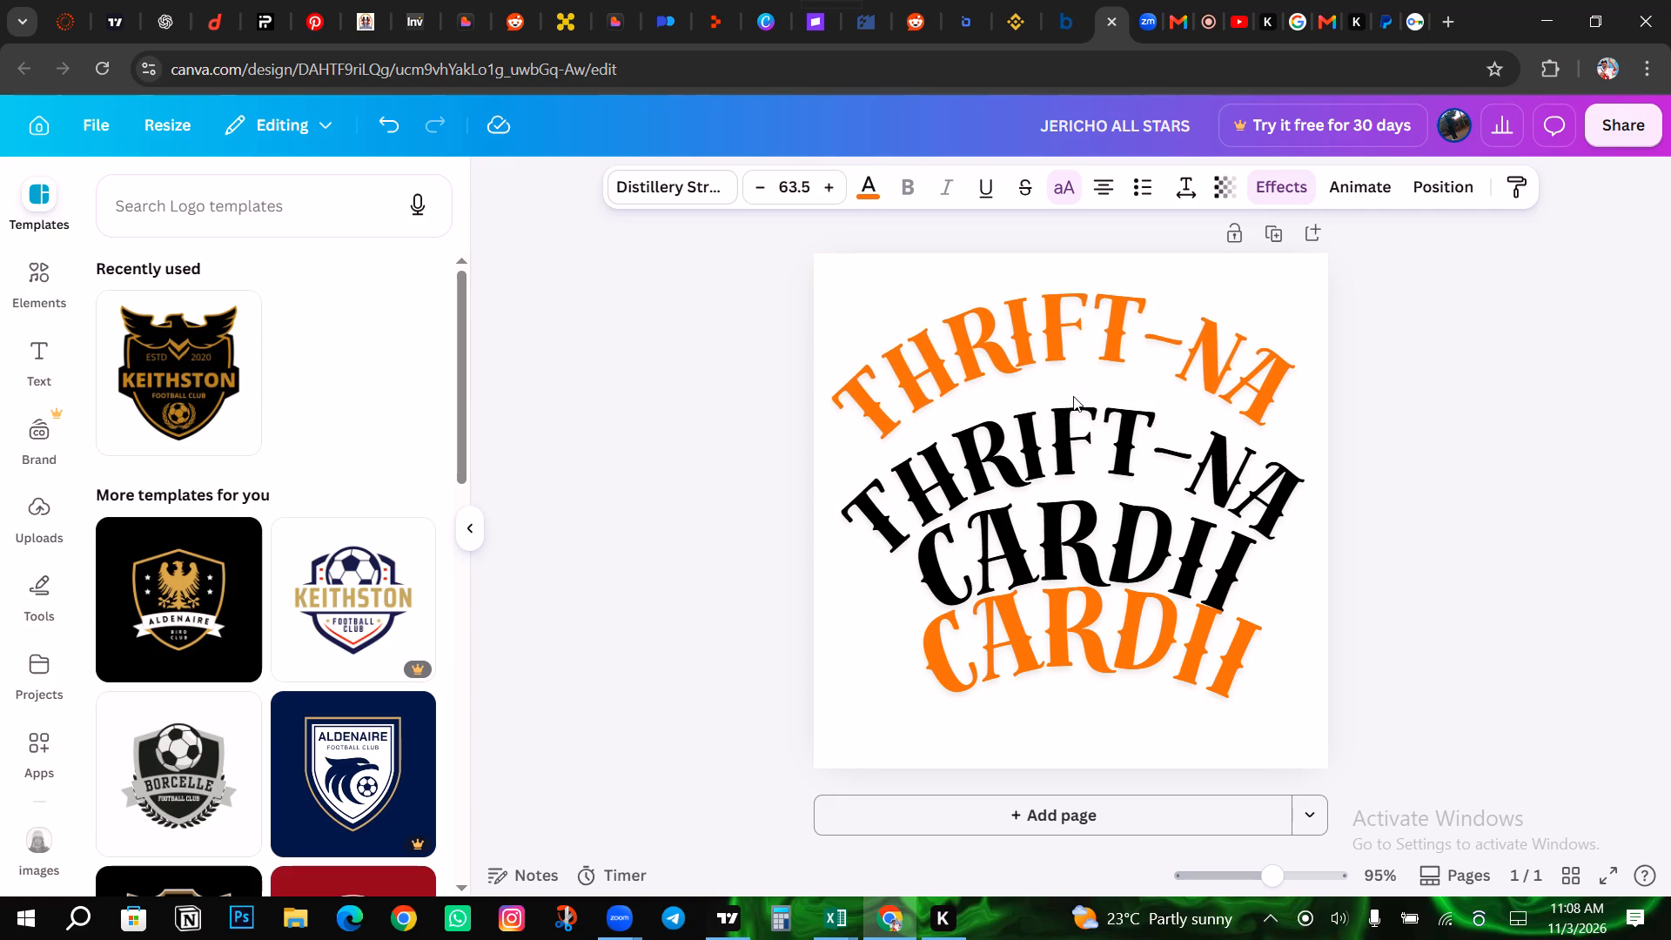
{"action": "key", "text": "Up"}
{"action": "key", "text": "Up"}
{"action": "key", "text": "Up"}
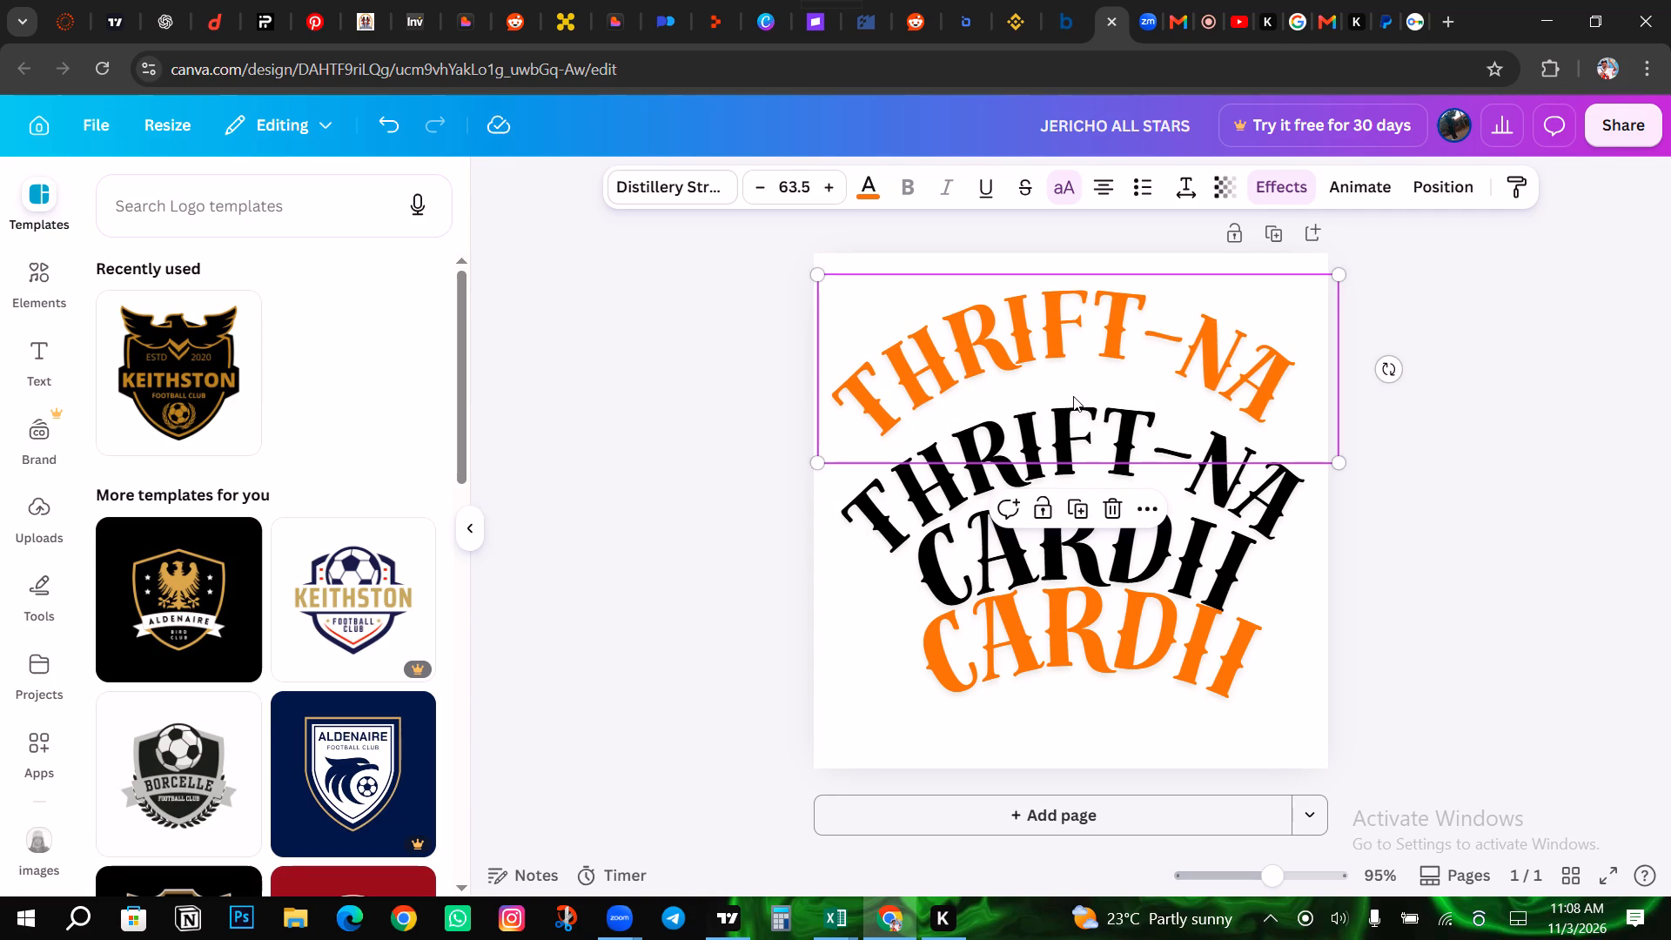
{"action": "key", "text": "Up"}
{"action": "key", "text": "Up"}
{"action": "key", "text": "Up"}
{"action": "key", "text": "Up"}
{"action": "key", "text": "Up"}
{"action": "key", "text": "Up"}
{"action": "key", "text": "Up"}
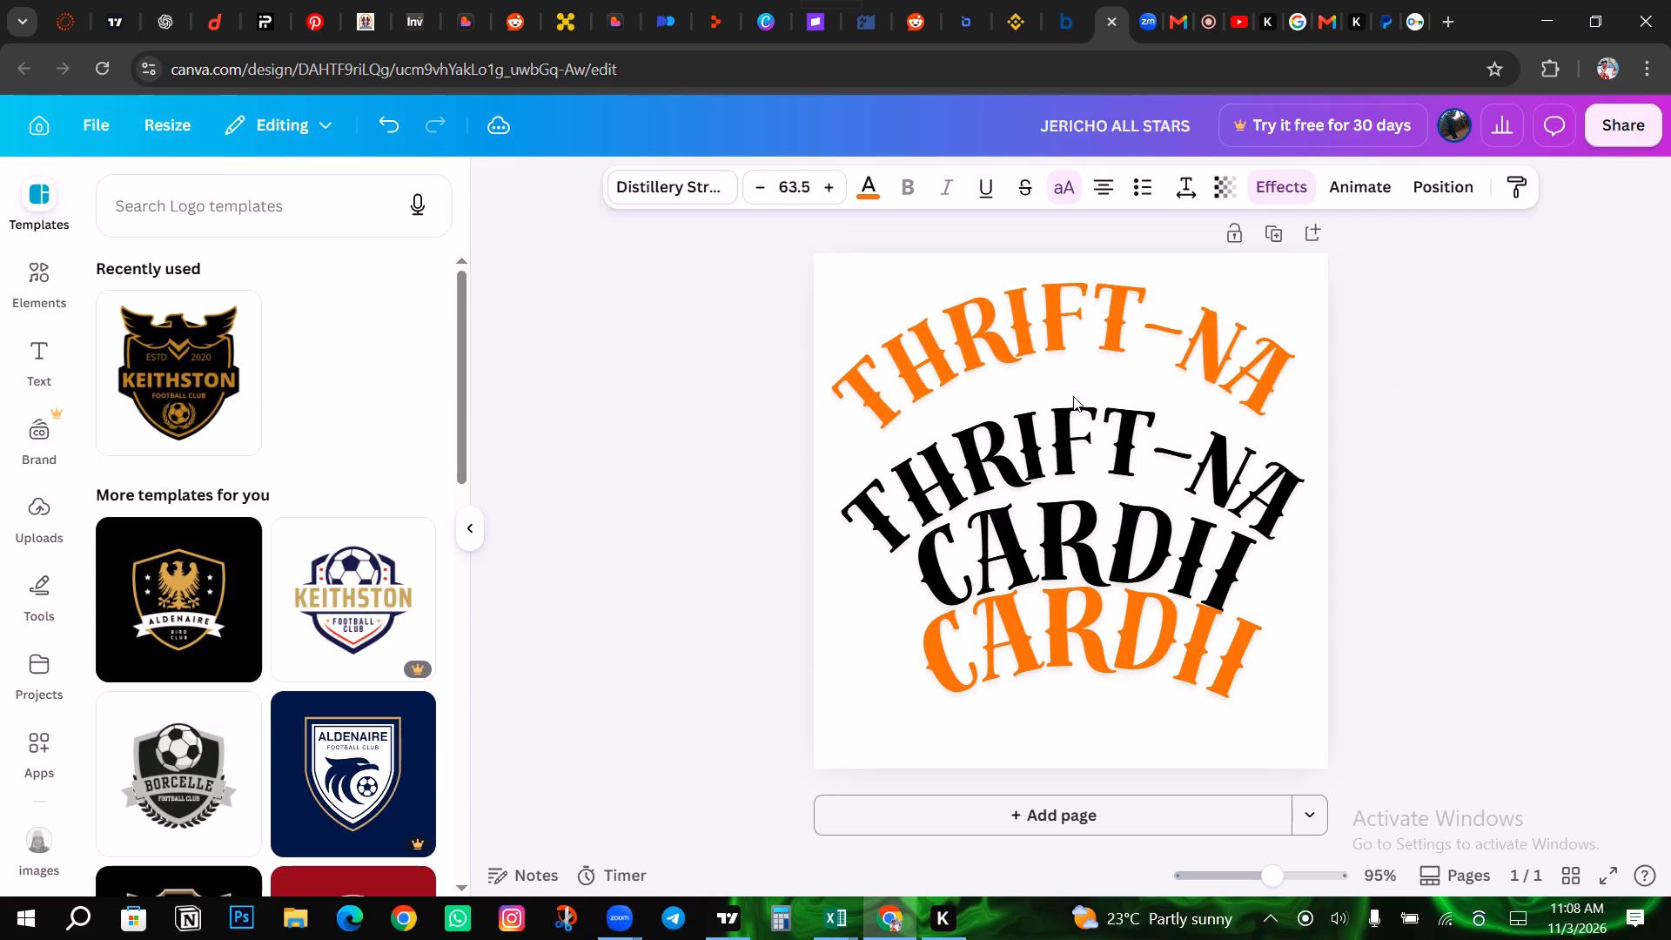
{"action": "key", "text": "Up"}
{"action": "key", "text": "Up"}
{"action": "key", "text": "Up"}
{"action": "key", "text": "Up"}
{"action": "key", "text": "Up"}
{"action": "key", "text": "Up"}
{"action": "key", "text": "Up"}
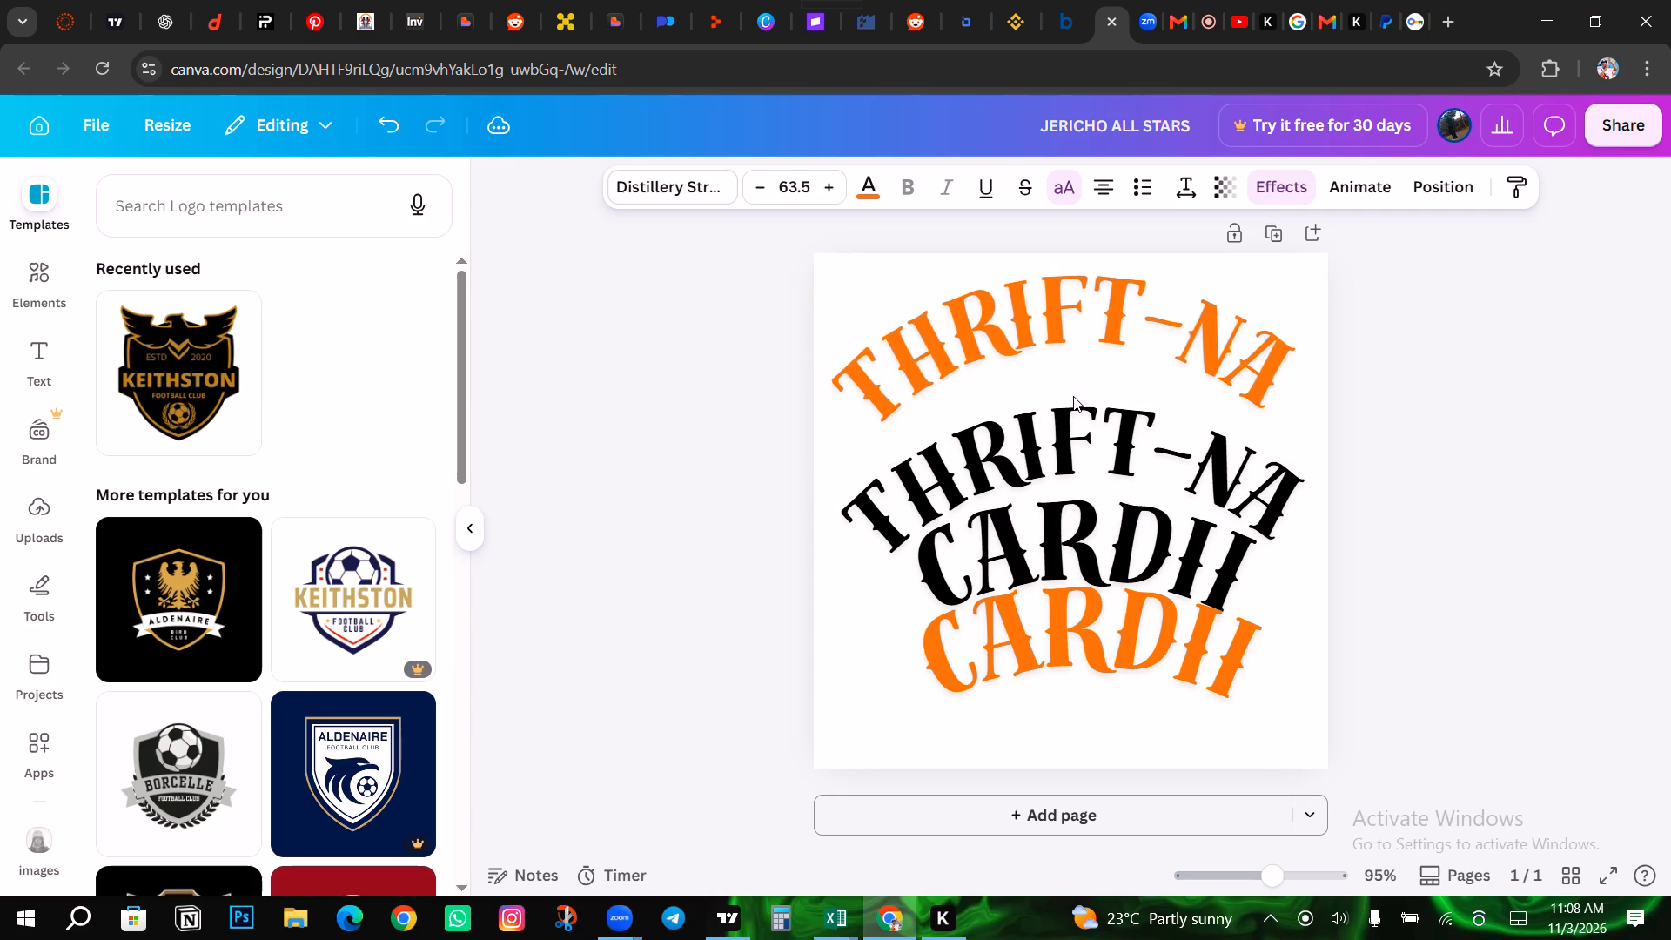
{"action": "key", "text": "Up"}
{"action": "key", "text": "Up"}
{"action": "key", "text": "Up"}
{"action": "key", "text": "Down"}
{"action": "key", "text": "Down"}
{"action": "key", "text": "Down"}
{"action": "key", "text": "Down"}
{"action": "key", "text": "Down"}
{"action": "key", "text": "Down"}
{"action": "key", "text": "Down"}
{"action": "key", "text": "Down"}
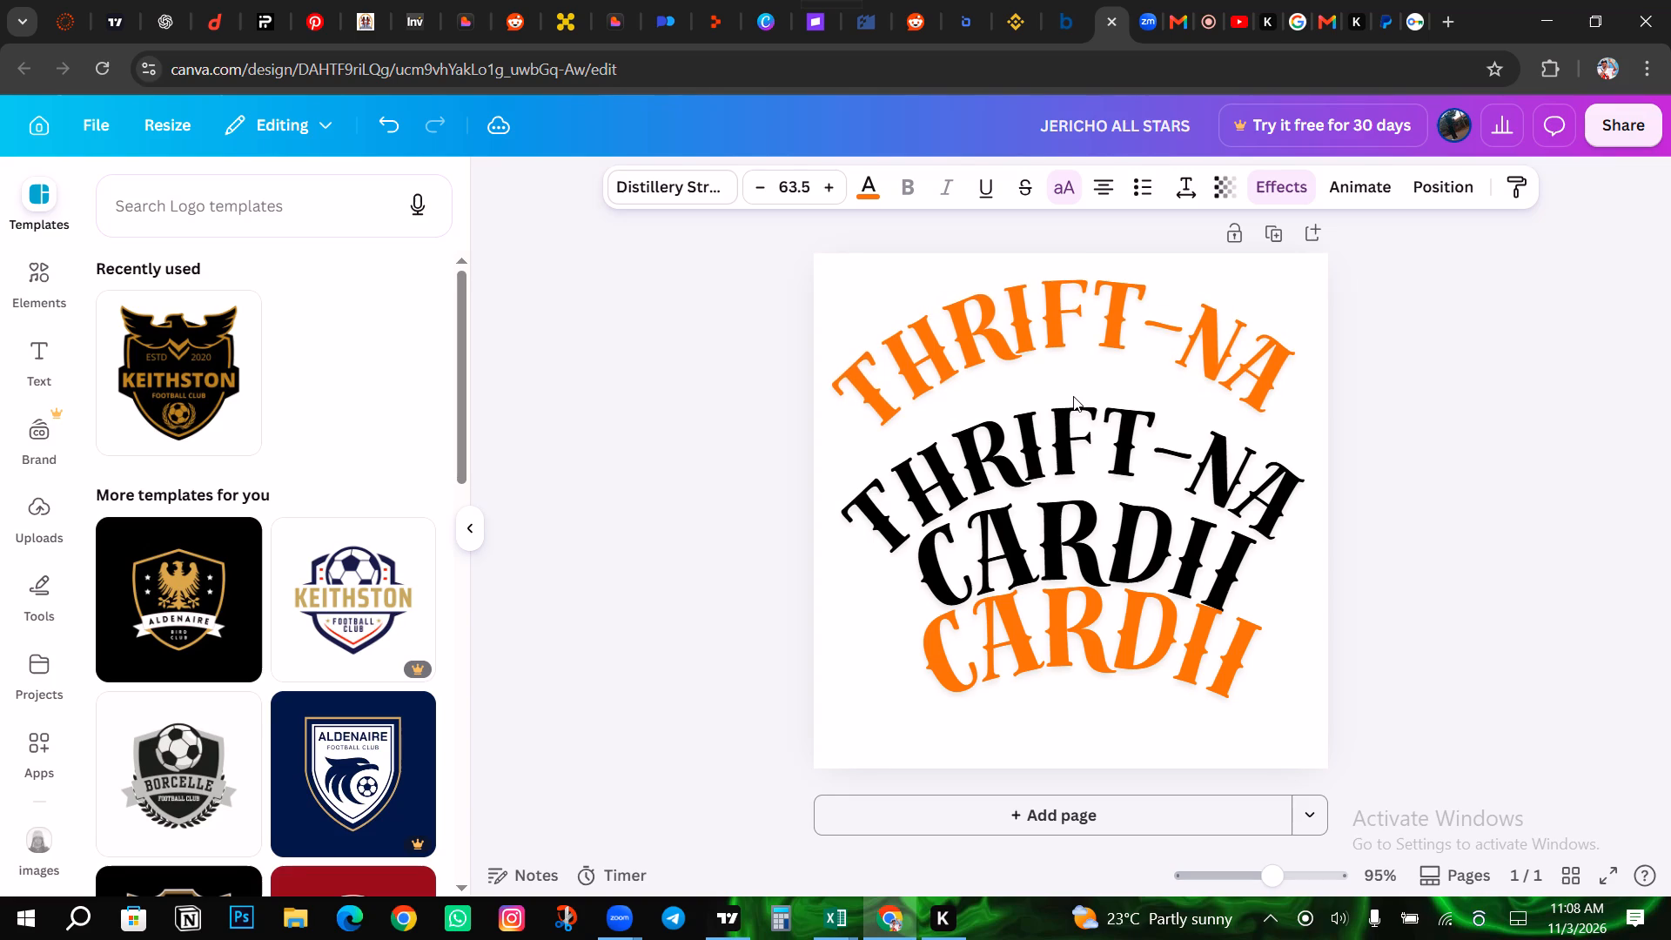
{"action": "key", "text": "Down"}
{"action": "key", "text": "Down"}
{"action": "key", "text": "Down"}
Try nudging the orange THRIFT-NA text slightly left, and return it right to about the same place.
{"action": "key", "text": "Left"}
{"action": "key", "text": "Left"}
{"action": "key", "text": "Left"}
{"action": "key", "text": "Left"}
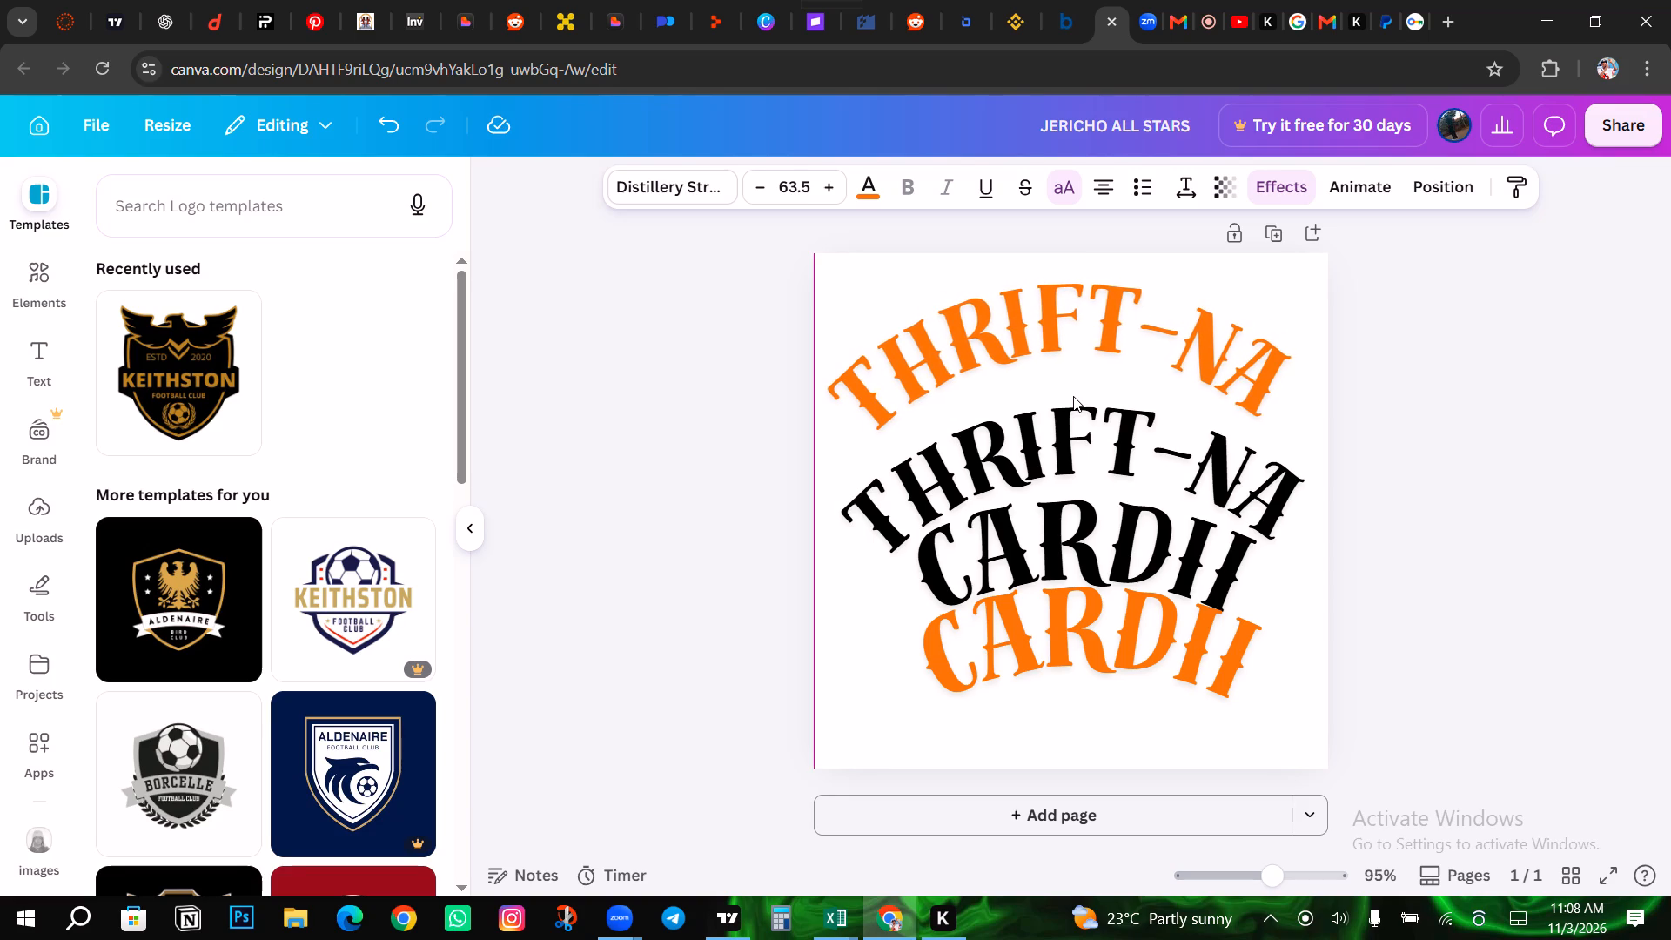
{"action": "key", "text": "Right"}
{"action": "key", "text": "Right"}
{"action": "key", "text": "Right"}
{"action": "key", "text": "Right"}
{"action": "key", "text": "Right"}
Lower the orange THRIFT-NA text toward the black copy, fine-tuning the gap with small upward and downward corrections.
{"action": "key", "text": "Down"}
{"action": "key", "text": "Down"}
{"action": "key", "text": "Down"}
{"action": "key", "text": "Down"}
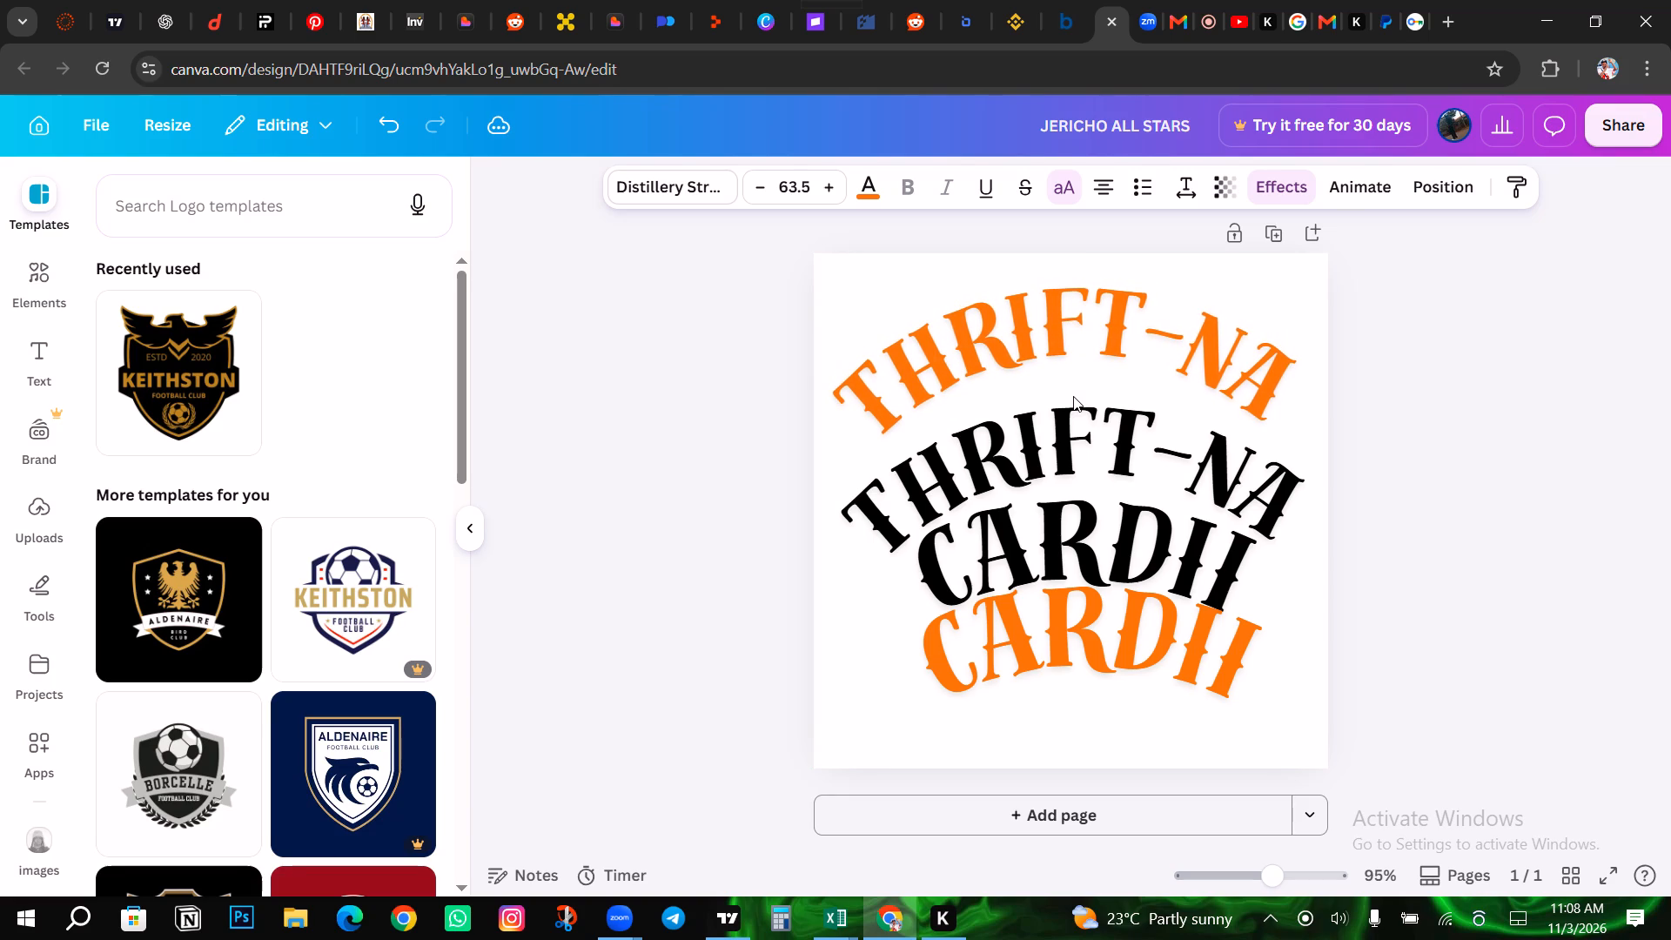
{"action": "key", "text": "Down"}
{"action": "key", "text": "Down"}
{"action": "key", "text": "Down"}
{"action": "key", "text": "Down"}
{"action": "key", "text": "Up"}
{"action": "key", "text": "Up"}
{"action": "key", "text": "Up"}
{"action": "key", "text": "Down"}
{"action": "key", "text": "Down"}
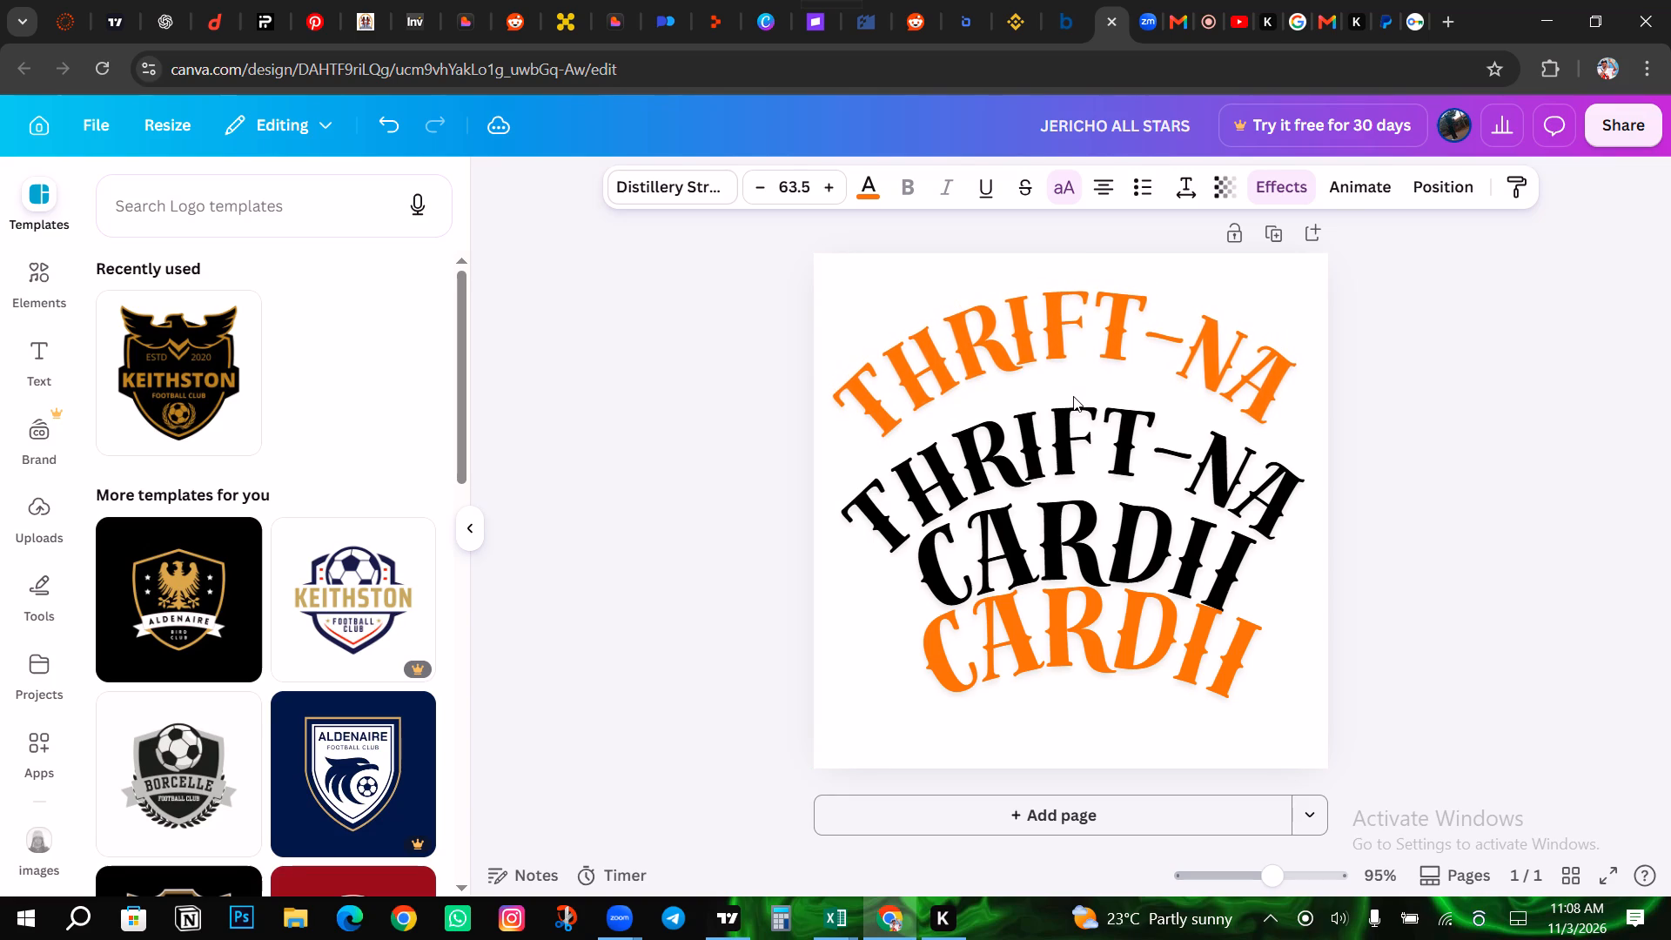
{"action": "key", "text": "Down"}
{"action": "key", "text": "Down"}
{"action": "key", "text": "Down"}
{"action": "key", "text": "Down"}
{"action": "key", "text": "Down"}
{"action": "key", "text": "Down"}
{"action": "key", "text": "Down"}
{"action": "key", "text": "Down"}
{"action": "key", "text": "Up"}
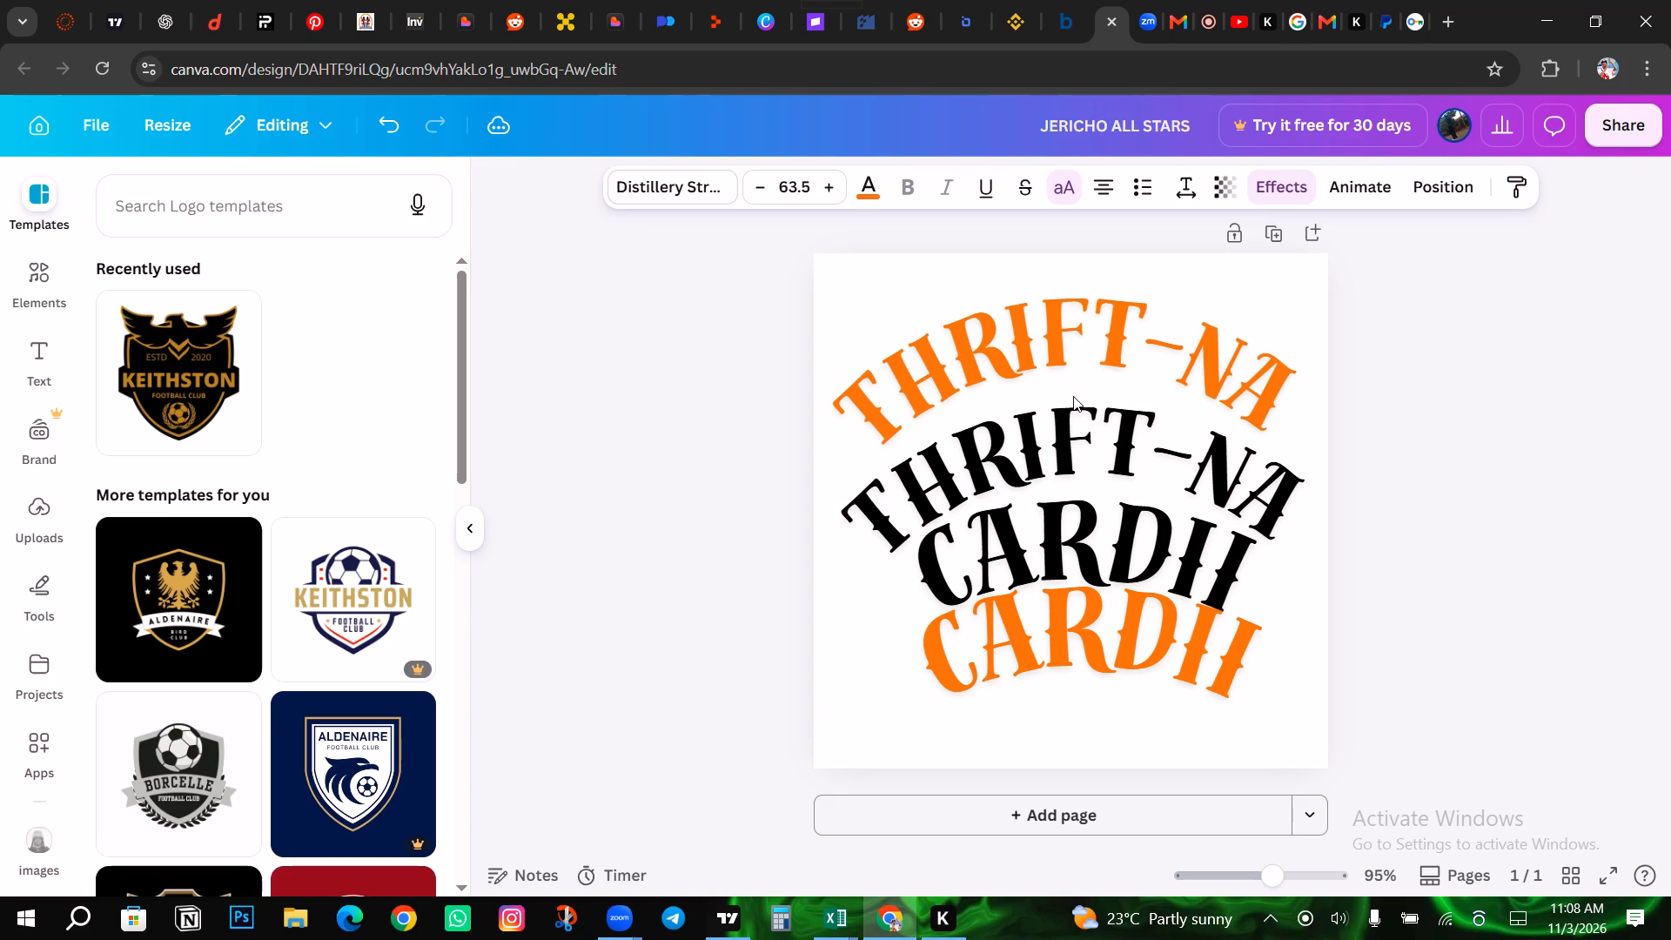
{"action": "key", "text": "Down"}
{"action": "key", "text": "Up"}
{"action": "key", "text": "Up"}
{"action": "key", "text": "Down"}
Bring the orange THRIFT-NA text slightly lower, tightening its gap above the black THRIFT-NA copy.
{"action": "key", "text": "Down"}
{"action": "key", "text": "Down"}
{"action": "key", "text": "Down"}
{"action": "key", "text": "Down"}
{"action": "key", "text": "Down"}
{"action": "key", "text": "Up"}
{"action": "key", "text": "Up"}
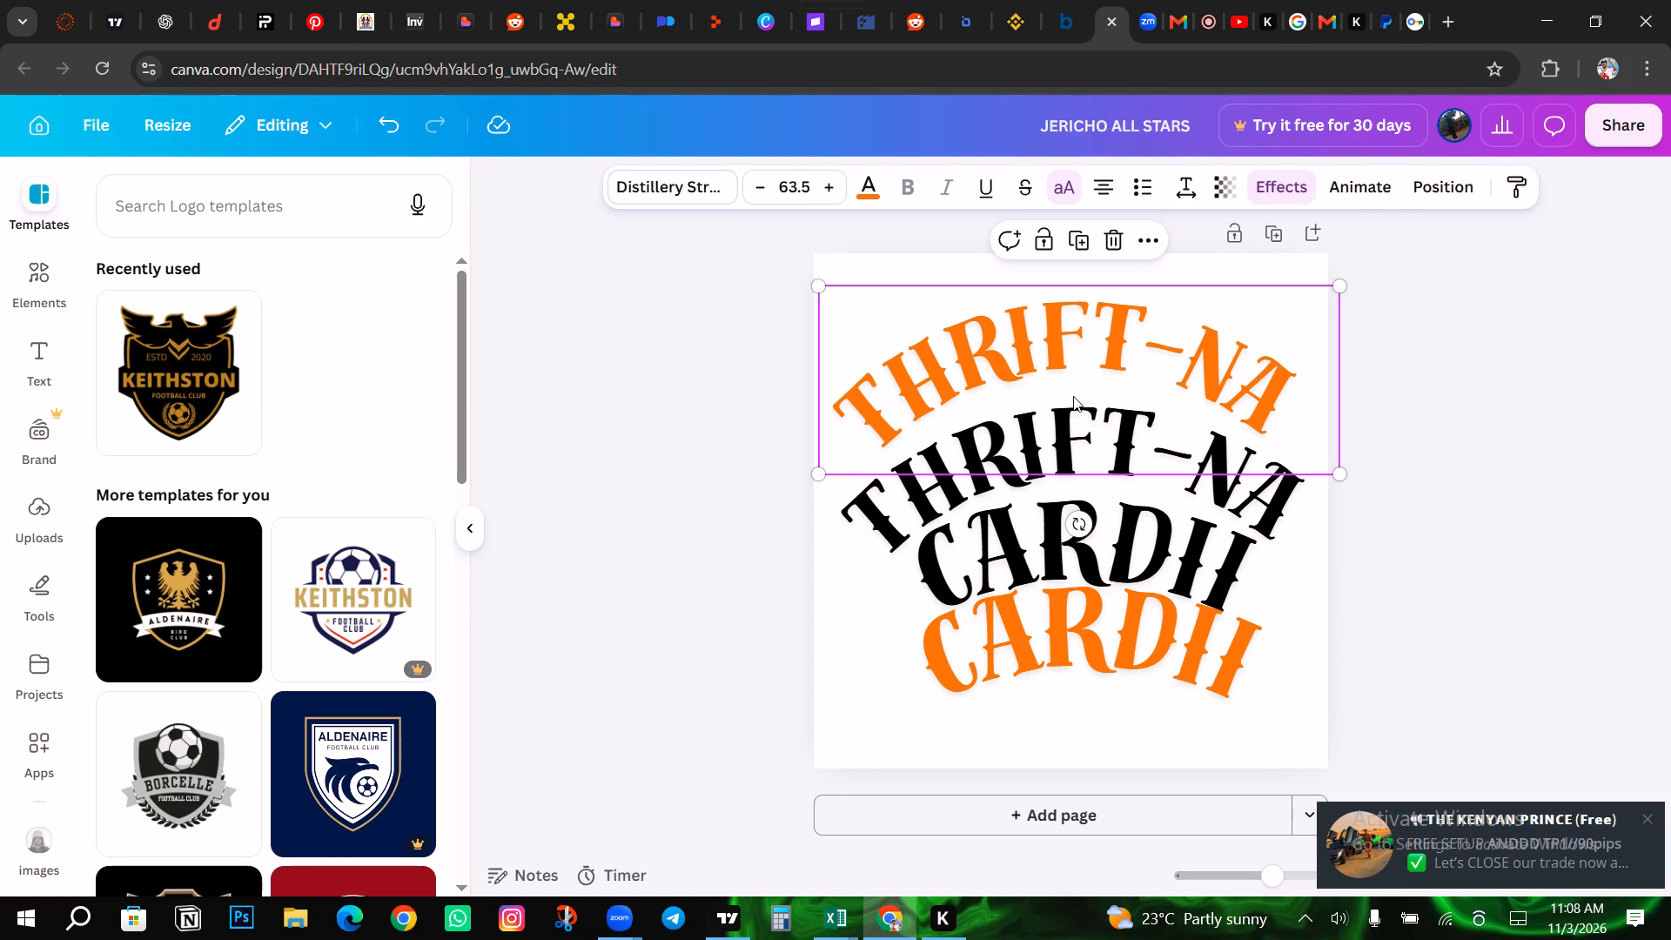
{"action": "key", "text": "Down"}
{"action": "key", "text": "Down"}
{"action": "key", "text": "Down"}
{"action": "key", "text": "Down"}
{"action": "key", "text": "Down"}
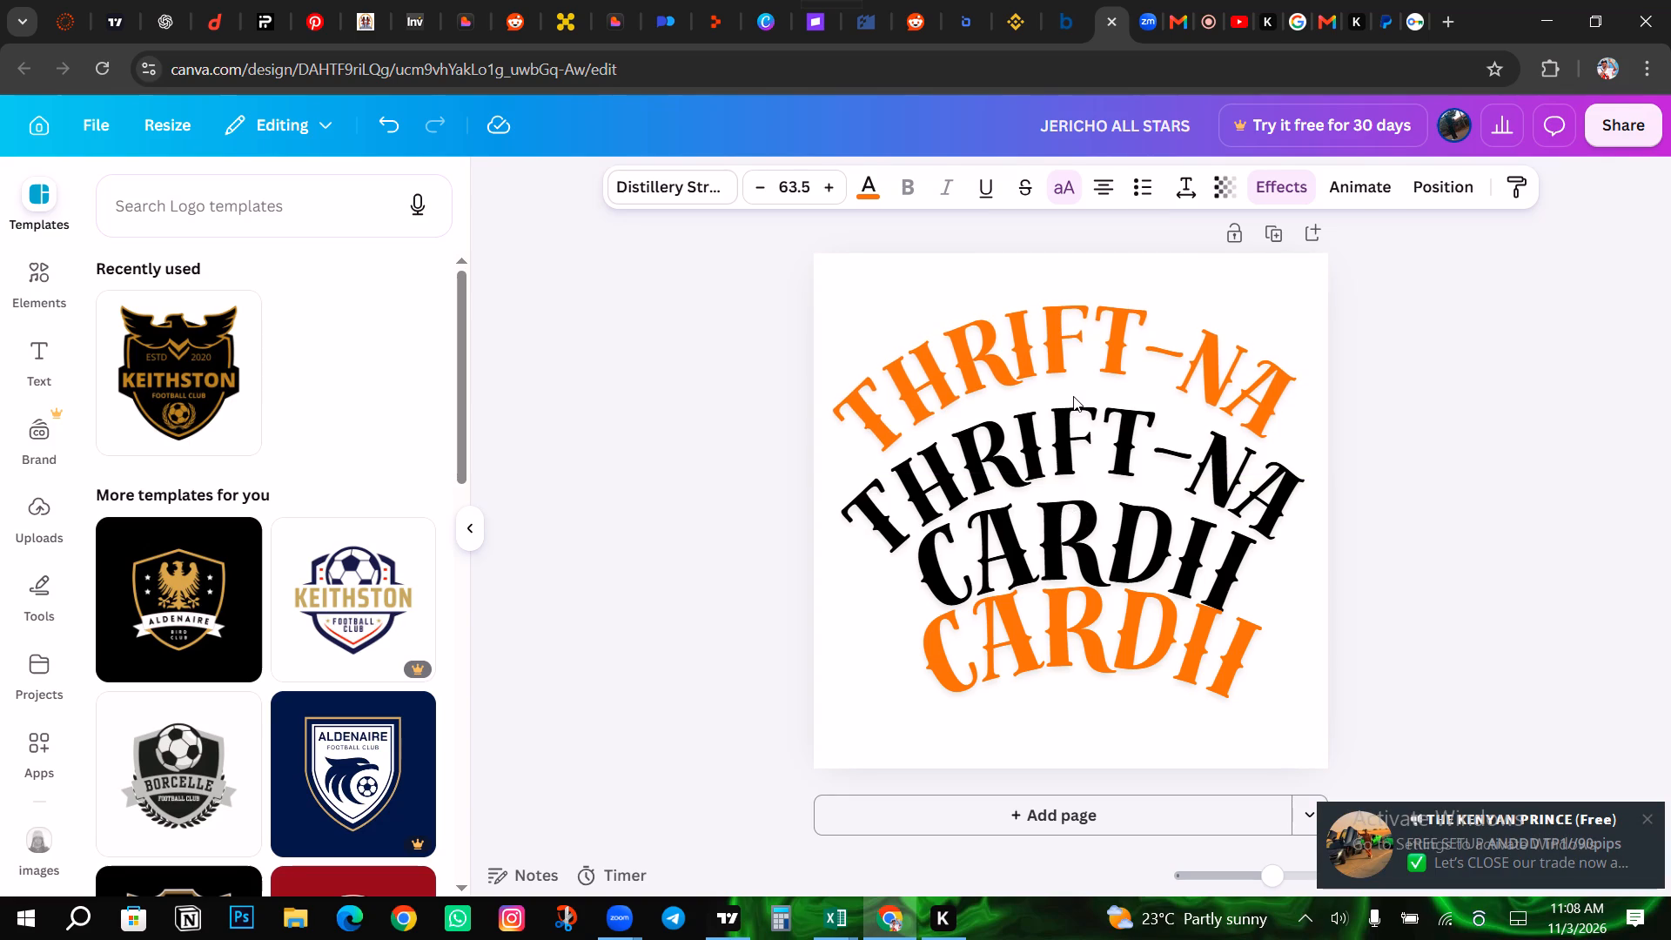
{"action": "key", "text": "Down"}
Nudge the orange THRIFT-NA text slightly right so its ends line up with the black copy below.
{"action": "key", "text": "Right"}
{"action": "key", "text": "Right"}
{"action": "key", "text": "Right"}
{"action": "key", "text": "Right"}
{"action": "key", "text": "Right"}
{"action": "key", "text": "Right"}
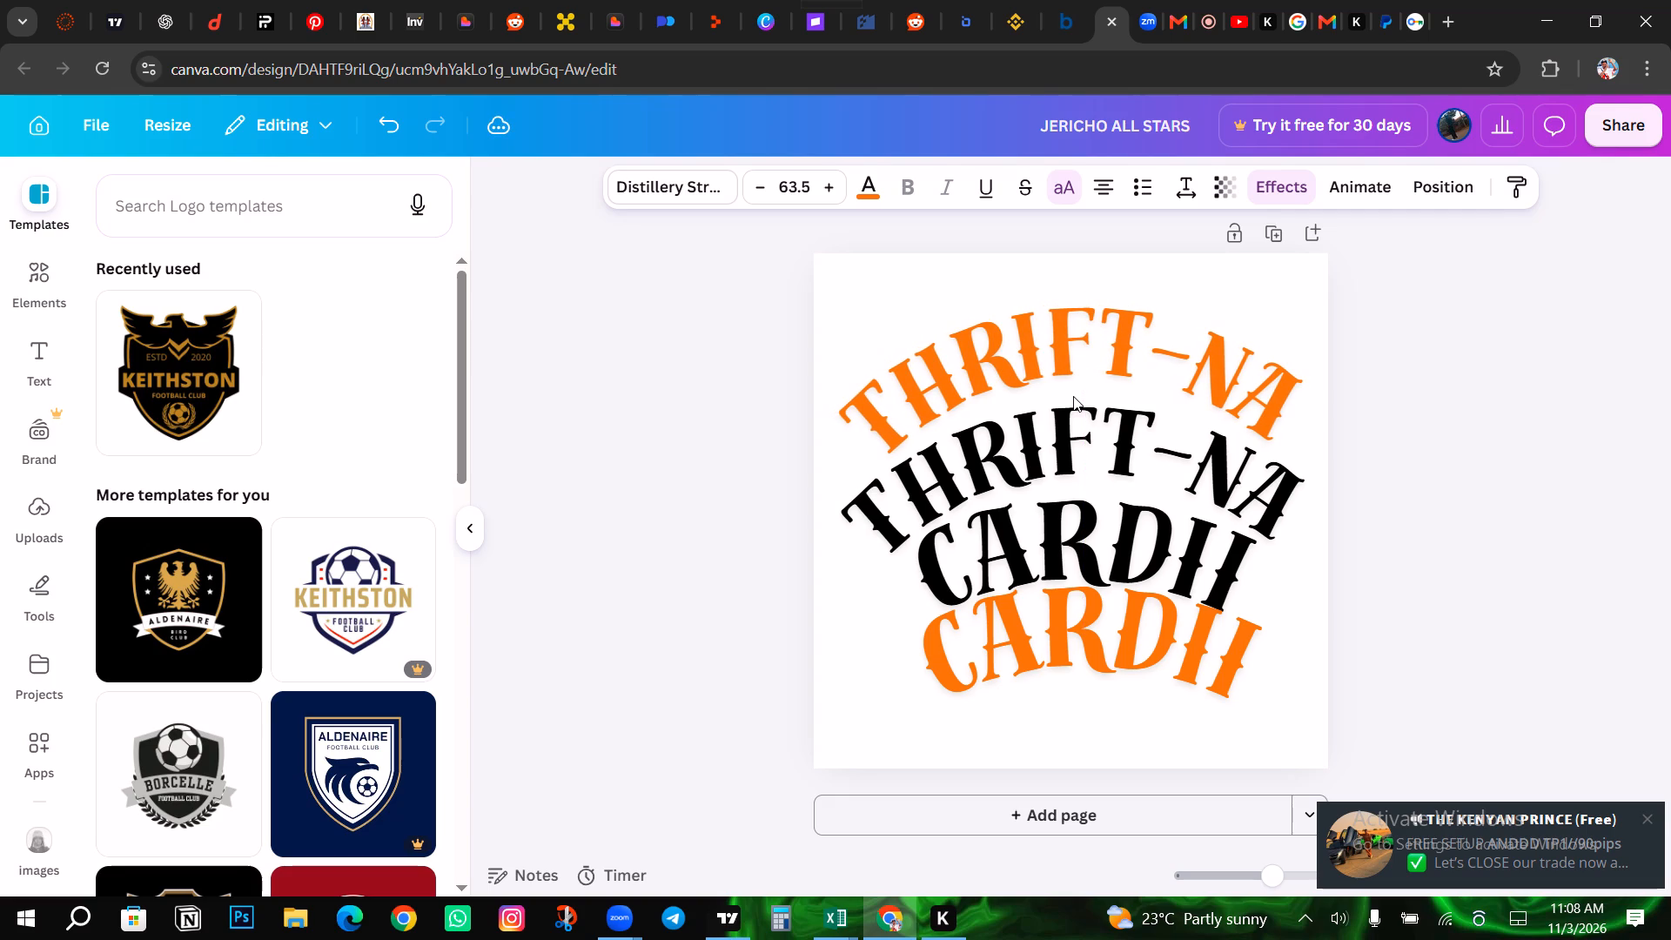
Nudge the orange THRIFT-NA text slightly further right, so it sits just to the right of the black copy.
{"action": "key", "text": "Right"}
{"action": "key", "text": "Right"}
{"action": "key", "text": "Right"}
{"action": "key", "text": "Right"}
{"action": "key", "text": "Right"}
{"action": "key", "text": "Right"}
{"action": "key", "text": "Right"}
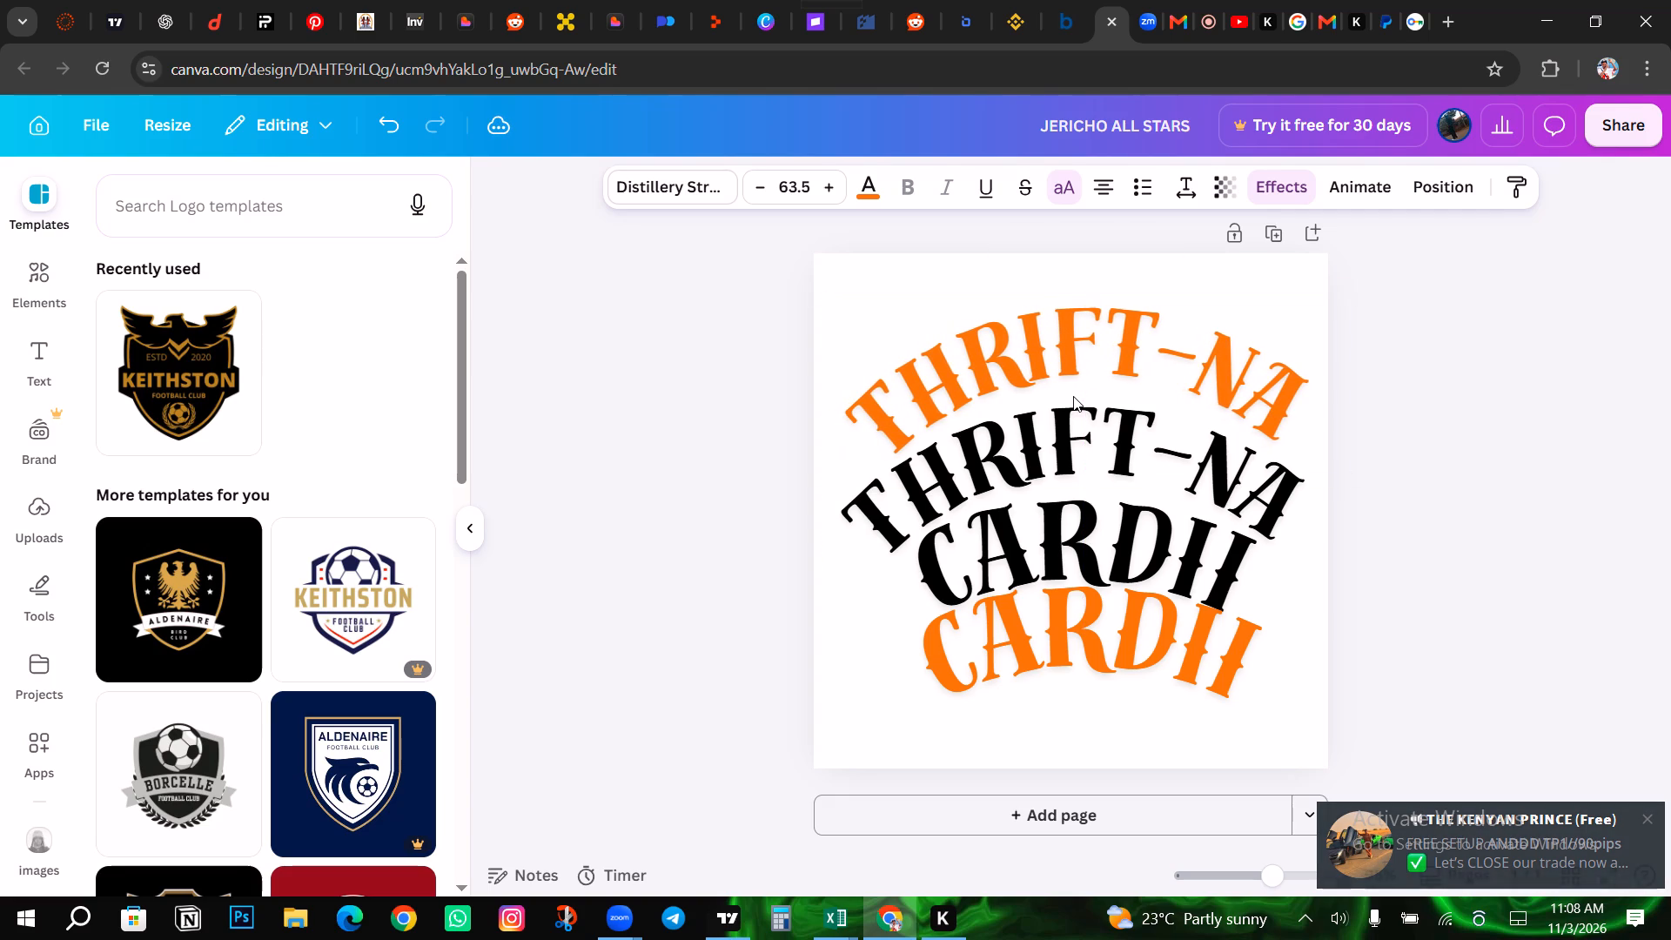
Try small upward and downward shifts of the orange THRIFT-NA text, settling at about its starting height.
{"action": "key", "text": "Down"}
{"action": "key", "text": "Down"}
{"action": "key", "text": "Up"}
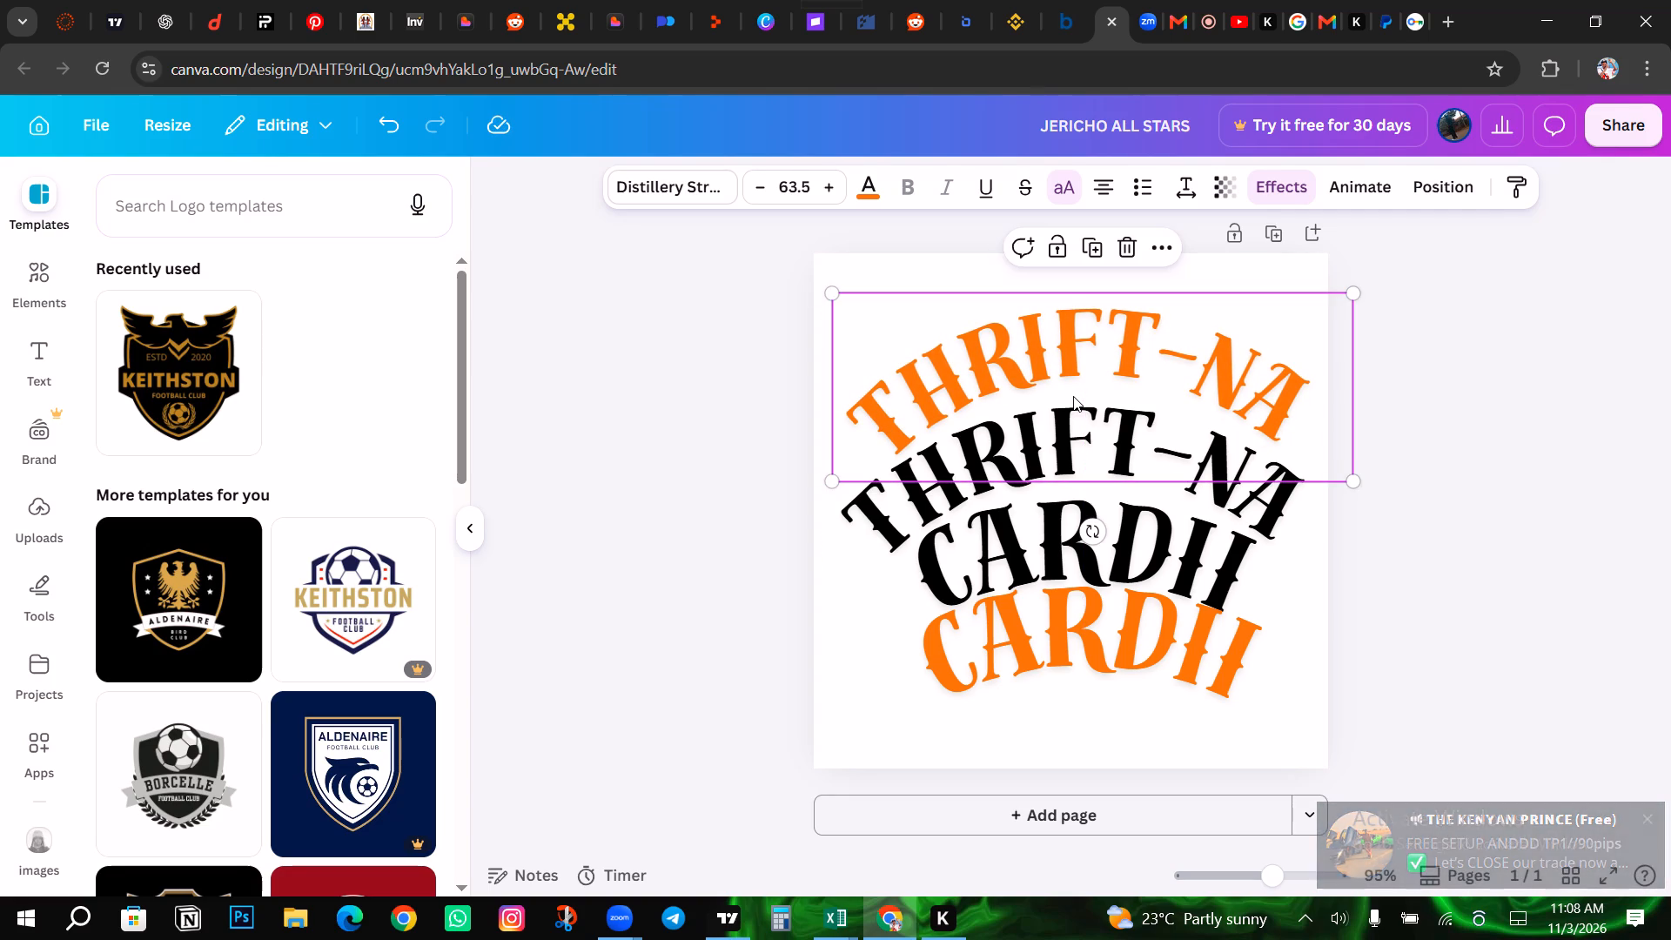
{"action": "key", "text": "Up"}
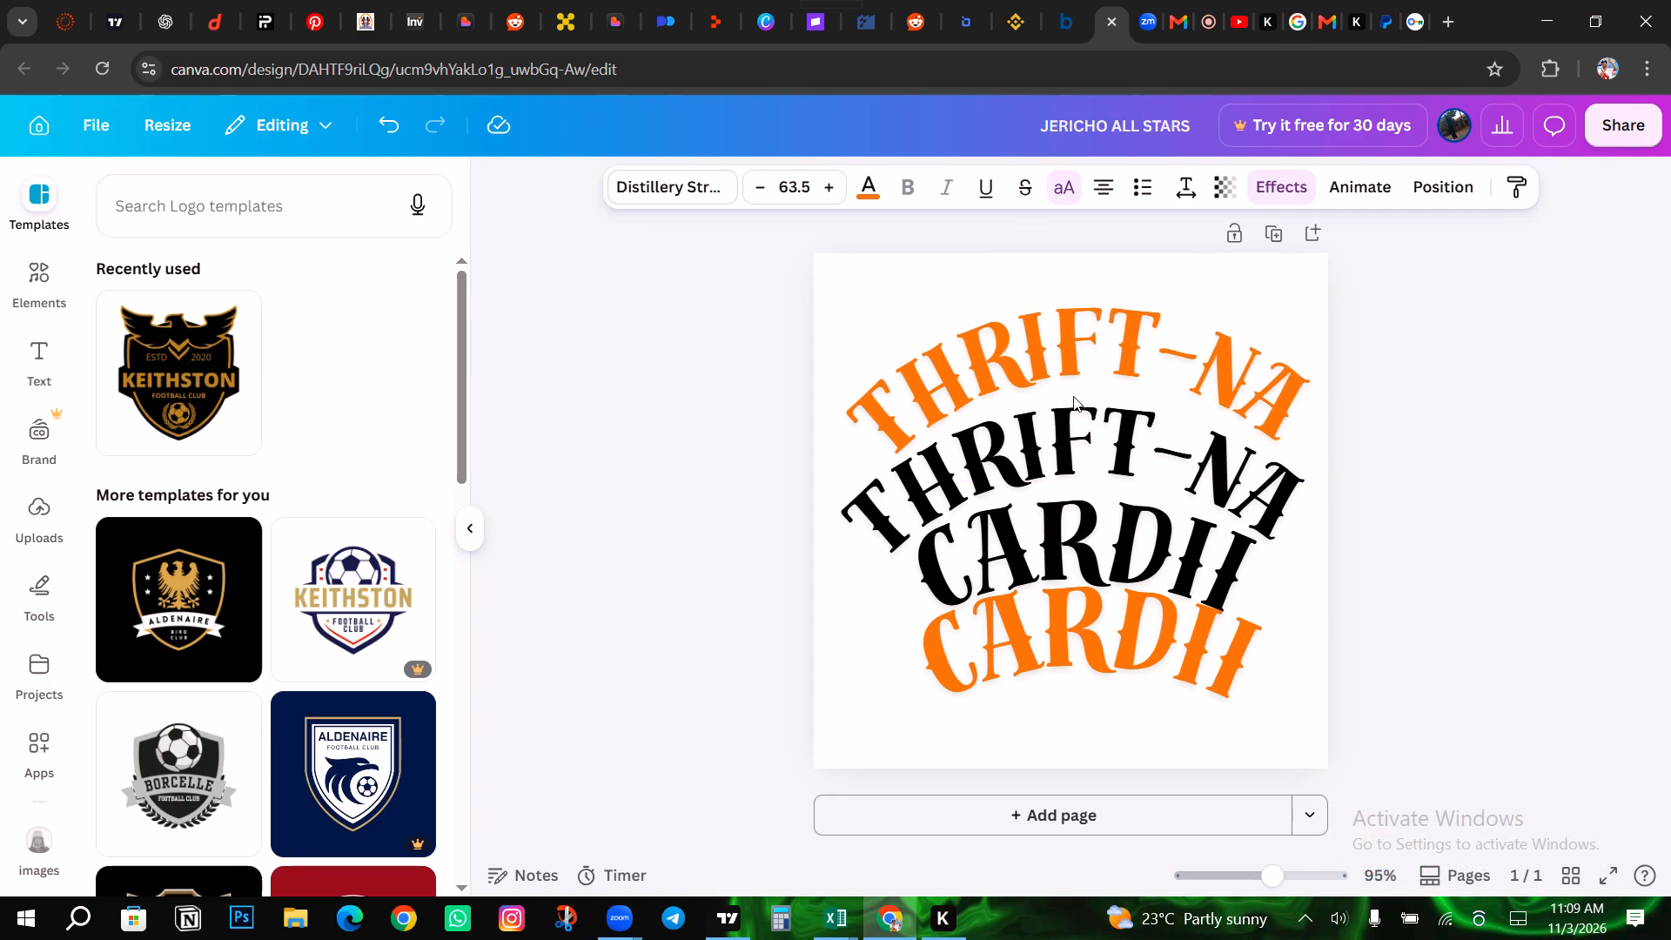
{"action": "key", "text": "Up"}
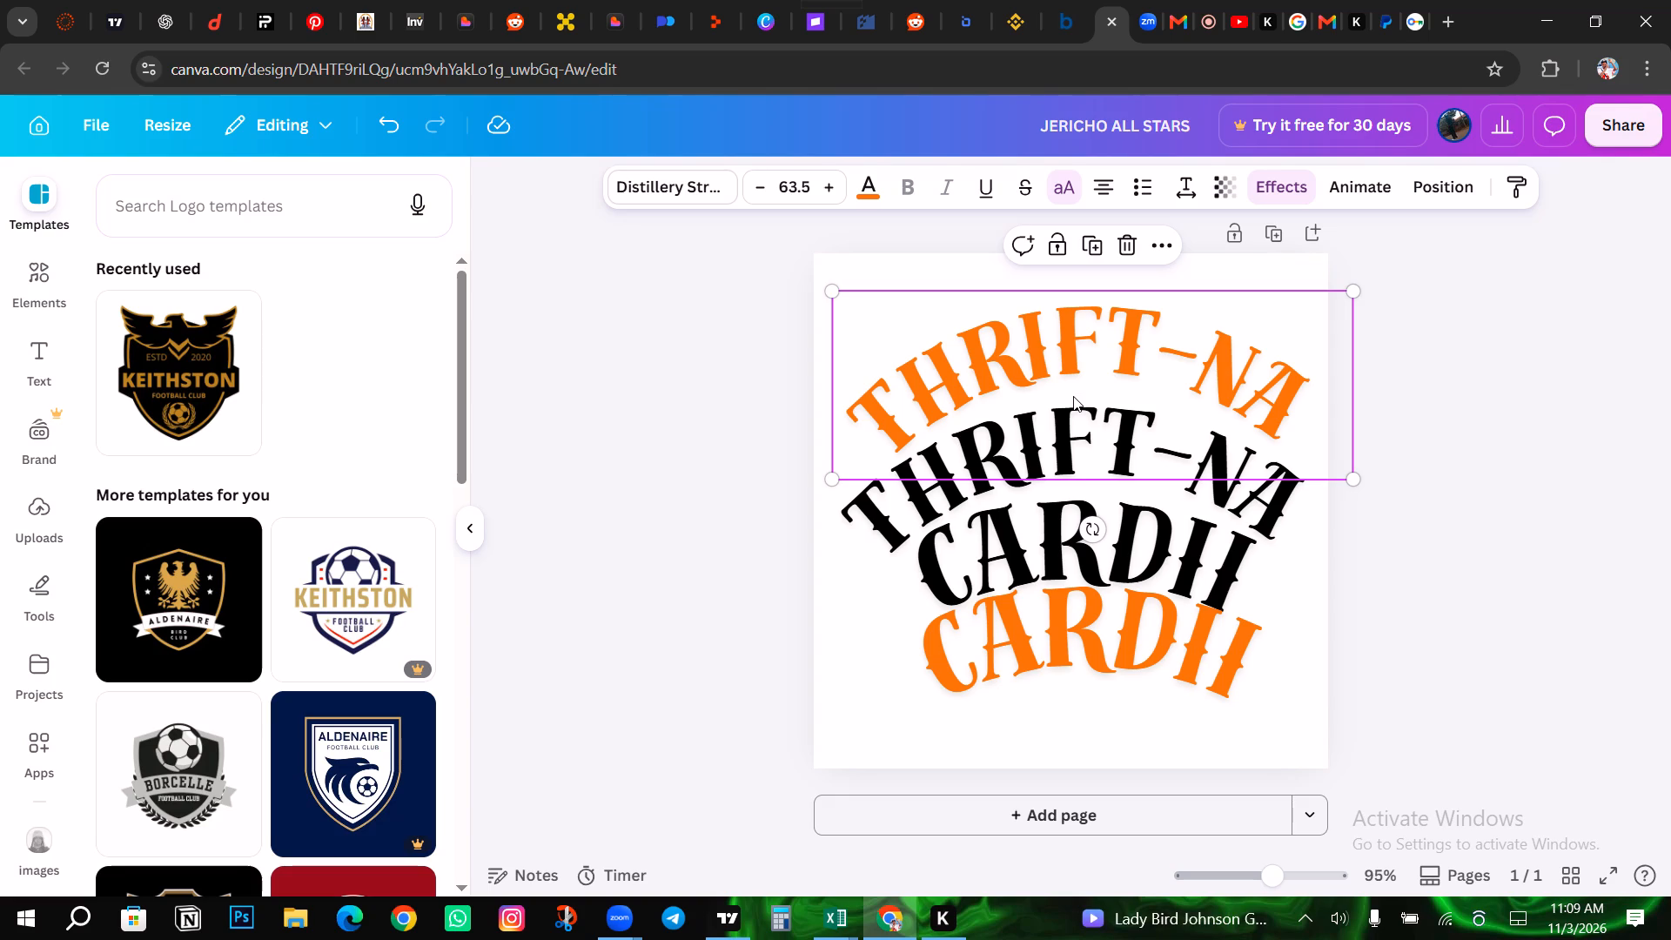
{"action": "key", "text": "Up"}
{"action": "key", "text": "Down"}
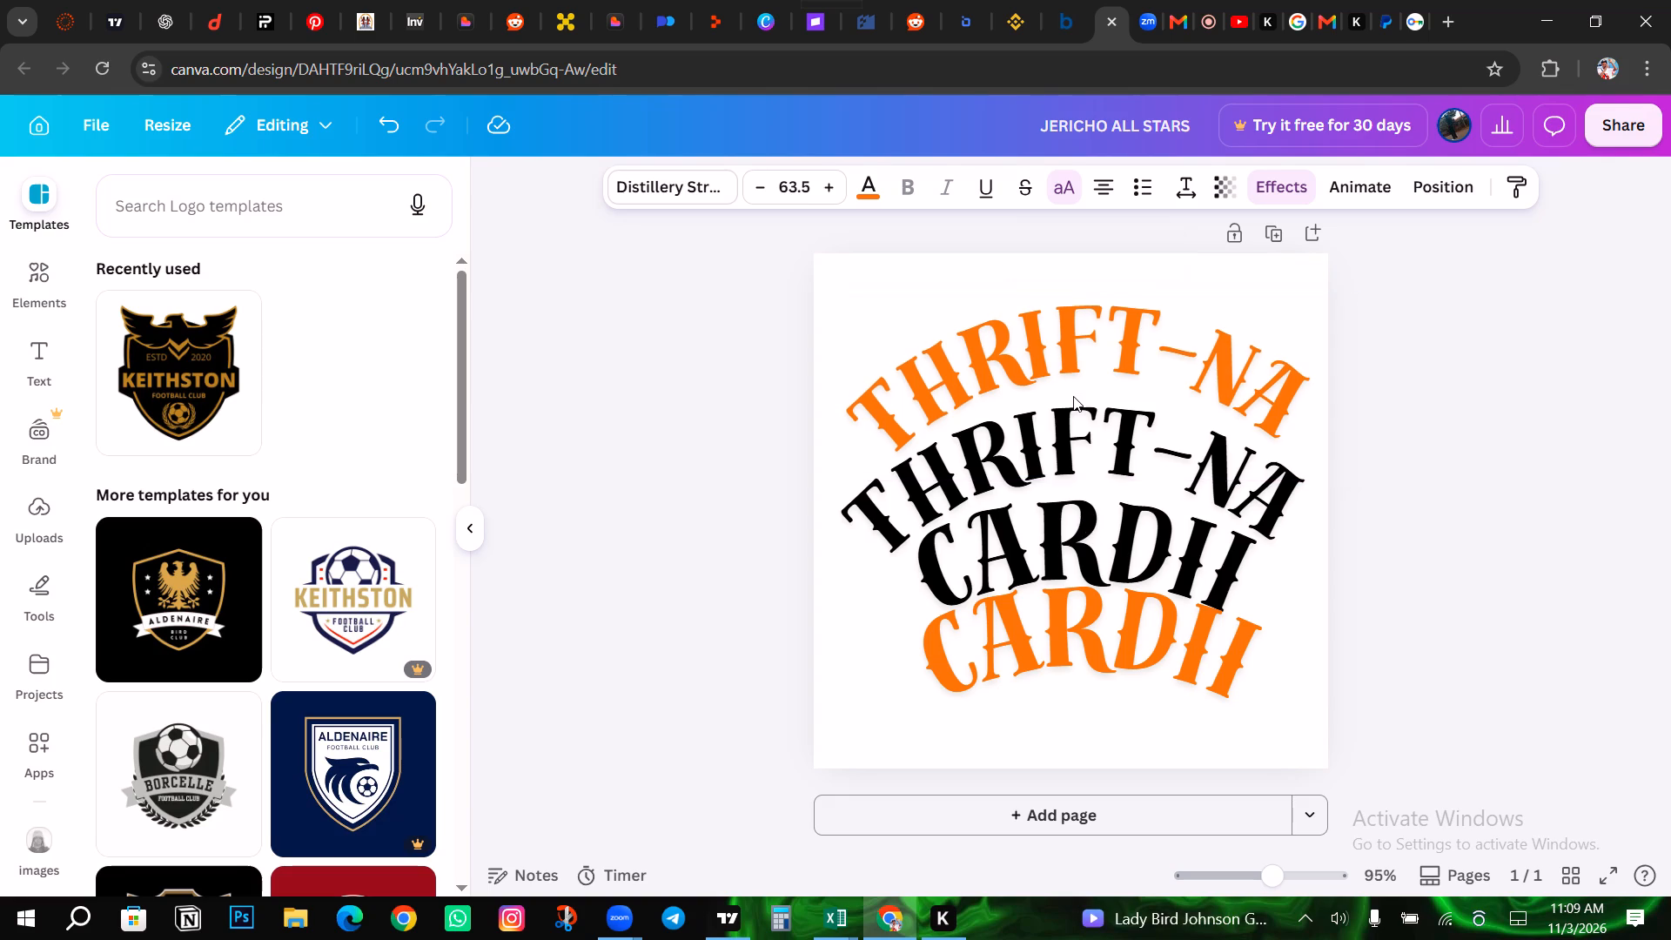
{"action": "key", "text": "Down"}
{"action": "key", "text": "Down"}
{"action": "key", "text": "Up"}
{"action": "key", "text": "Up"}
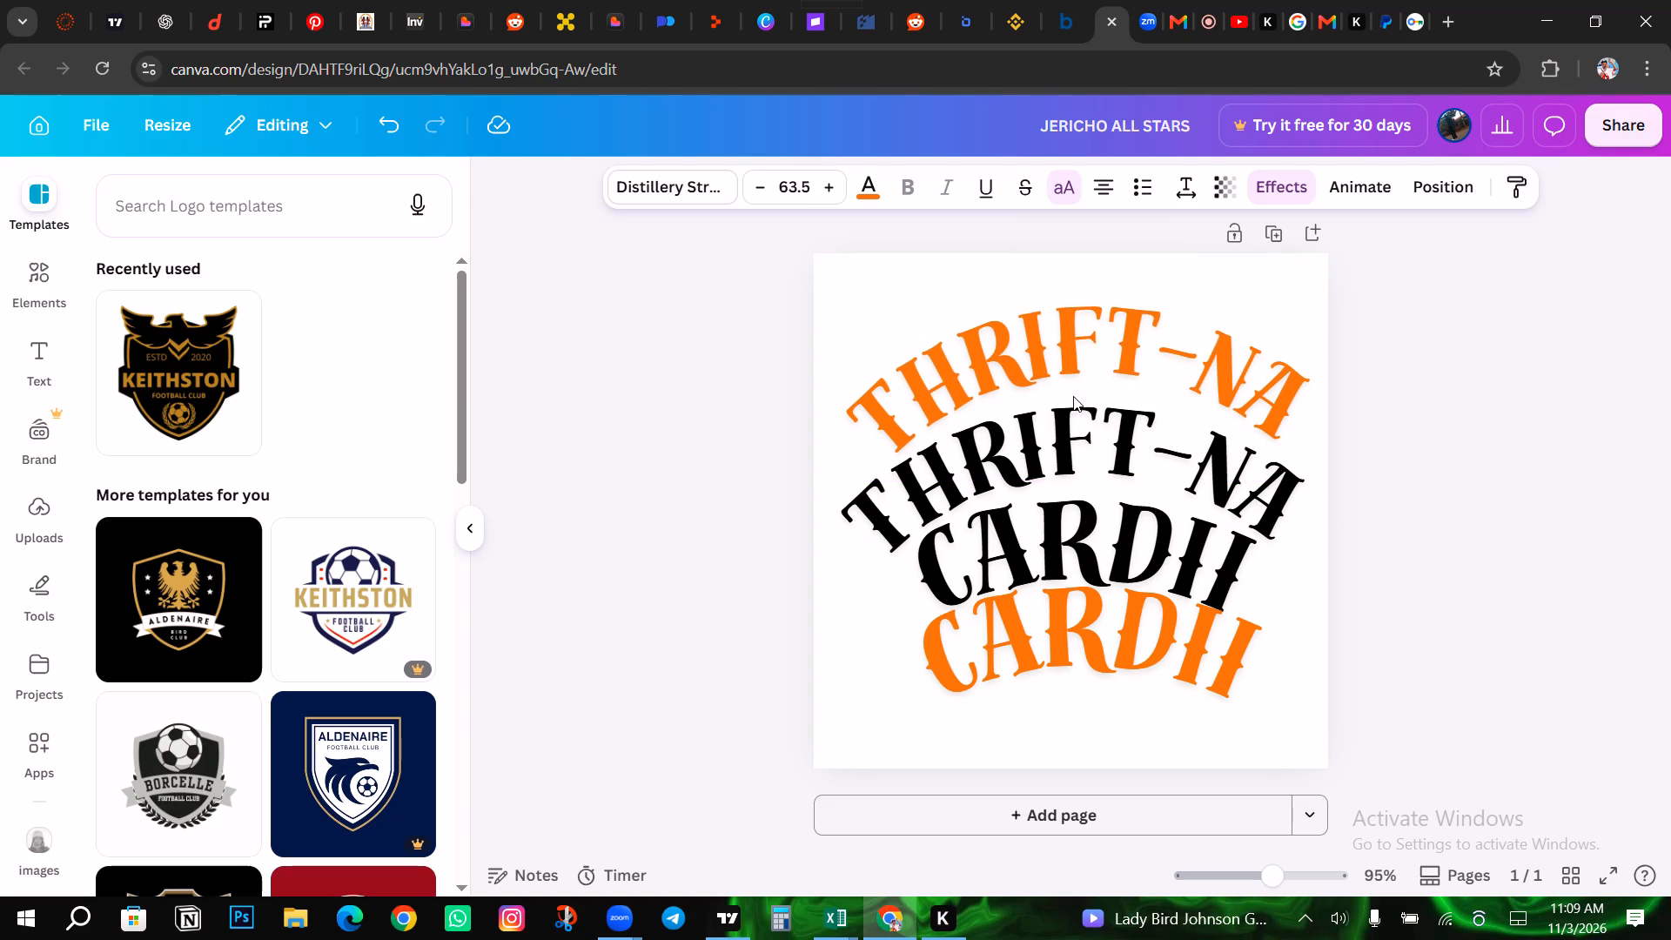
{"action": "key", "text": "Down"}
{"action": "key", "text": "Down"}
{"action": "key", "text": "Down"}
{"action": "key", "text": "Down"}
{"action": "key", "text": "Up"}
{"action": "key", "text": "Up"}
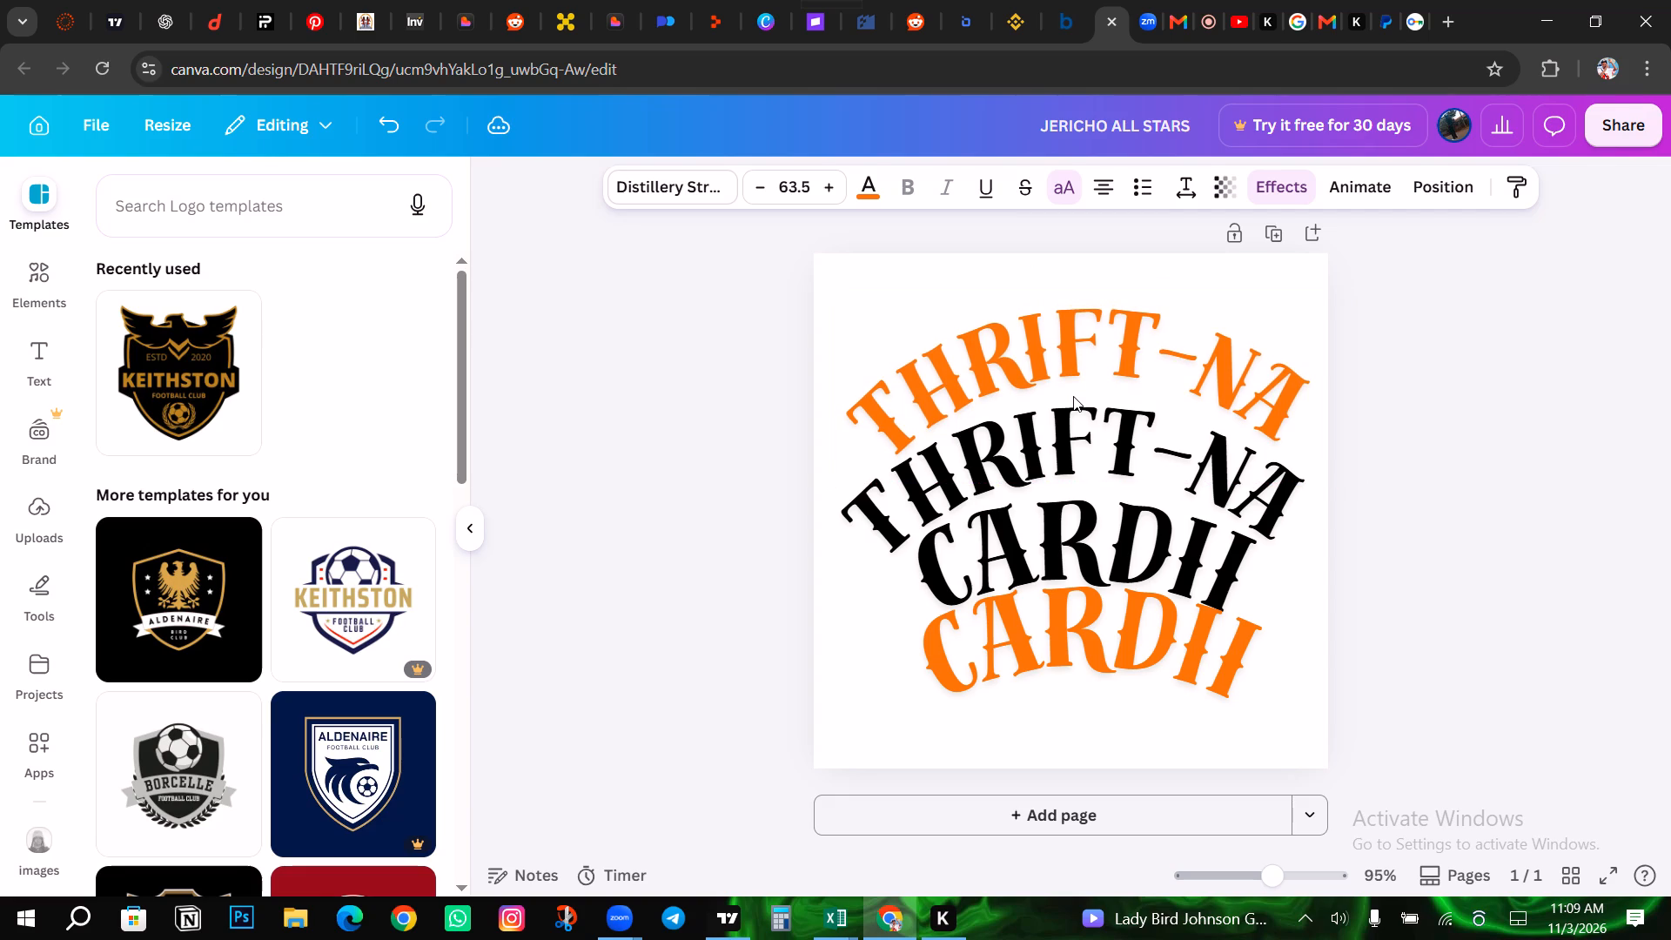
Lower the orange THRIFT-NA text until its end letters meet the black copy, fine-tuning with small upward corrections.
{"action": "key", "text": "Down"}
{"action": "key", "text": "Down"}
{"action": "key", "text": "Down"}
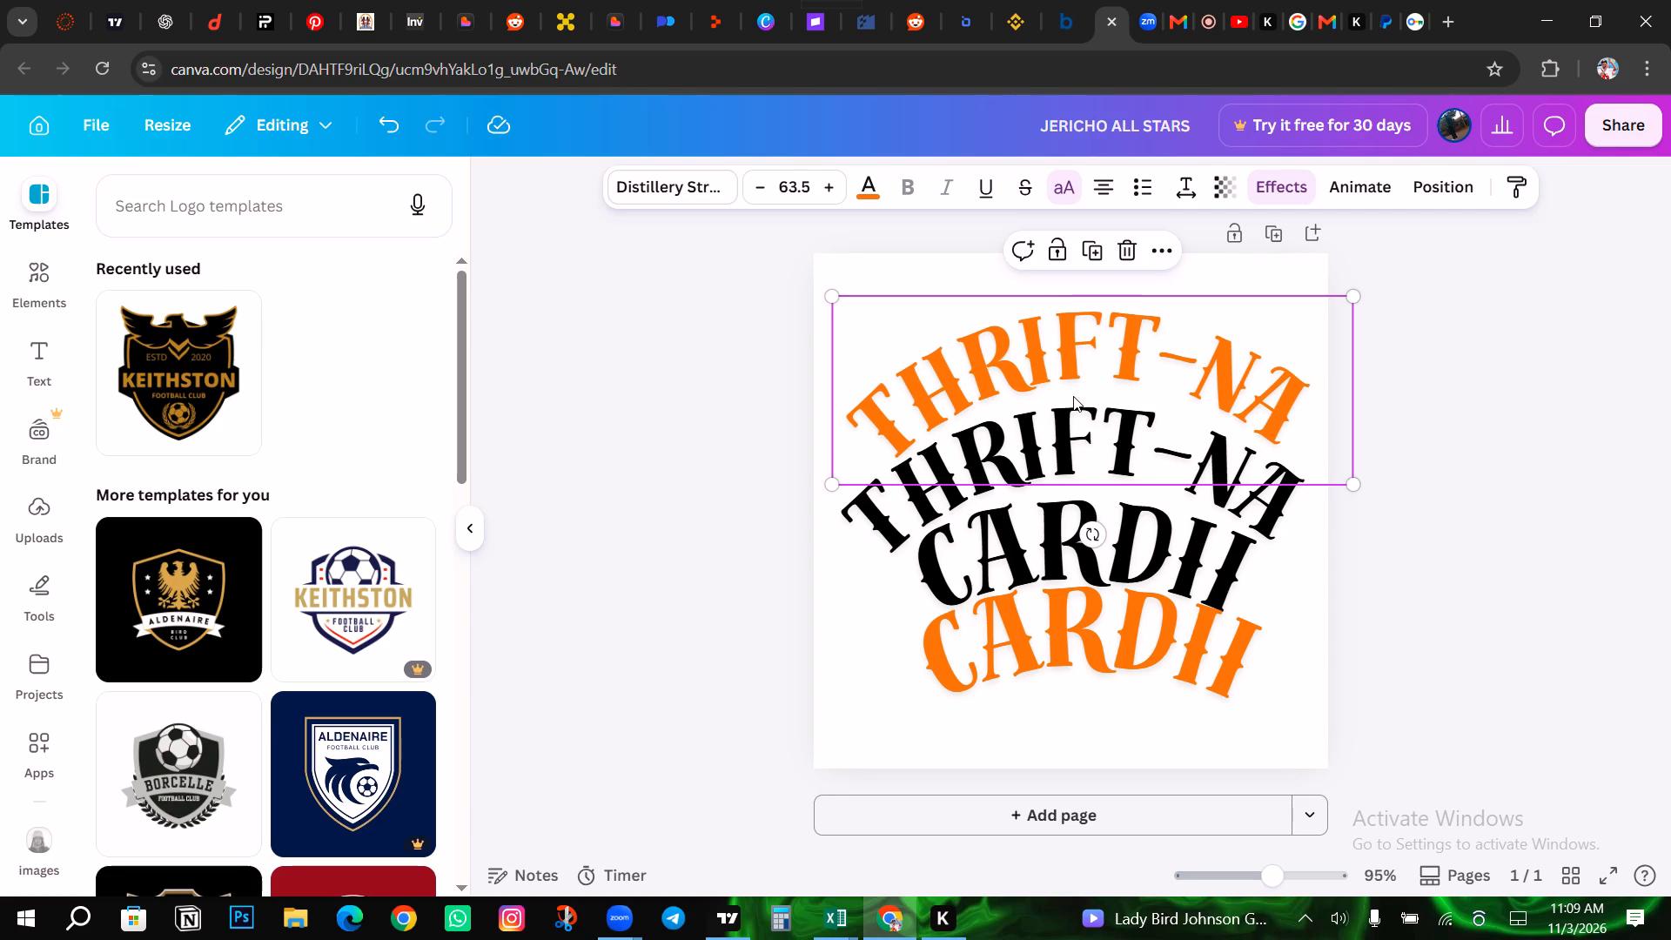
{"action": "key", "text": "Down"}
{"action": "key", "text": "Down"}
{"action": "key", "text": "Down"}
{"action": "key", "text": "Down"}
{"action": "key", "text": "Down"}
{"action": "key", "text": "Down"}
{"action": "key", "text": "Down"}
{"action": "key", "text": "Down"}
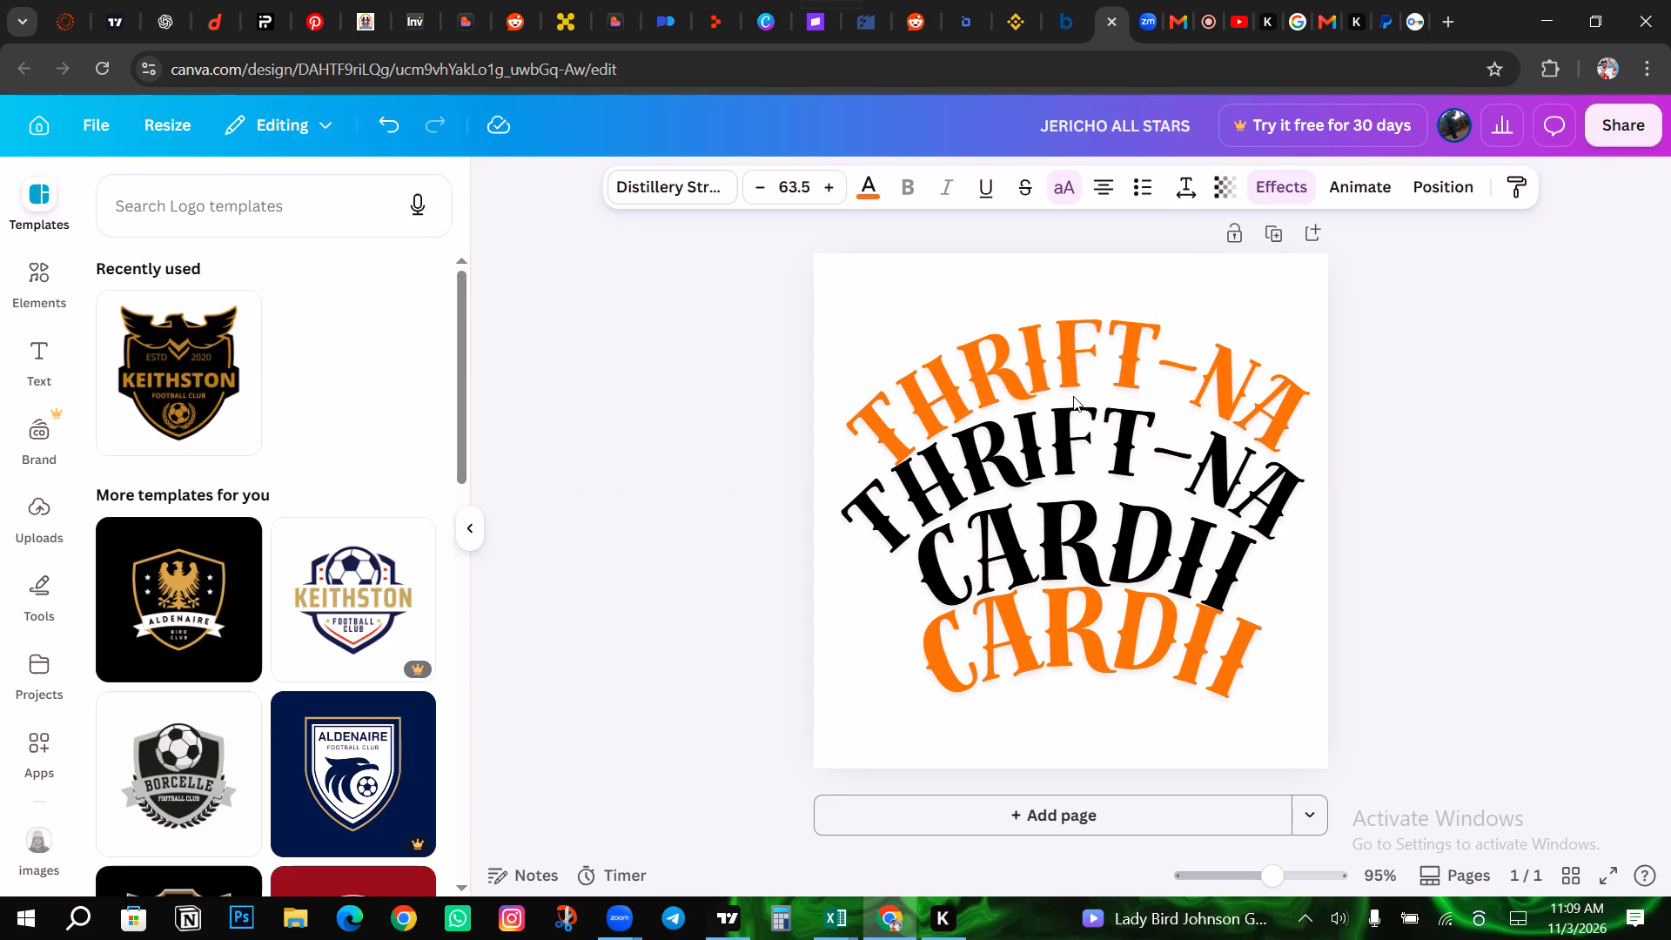
{"action": "key", "text": "Up"}
{"action": "key", "text": "Up"}
{"action": "key", "text": "Up"}
{"action": "key", "text": "Down"}
{"action": "key", "text": "Down"}
{"action": "key", "text": "Down"}
{"action": "key", "text": "Up"}
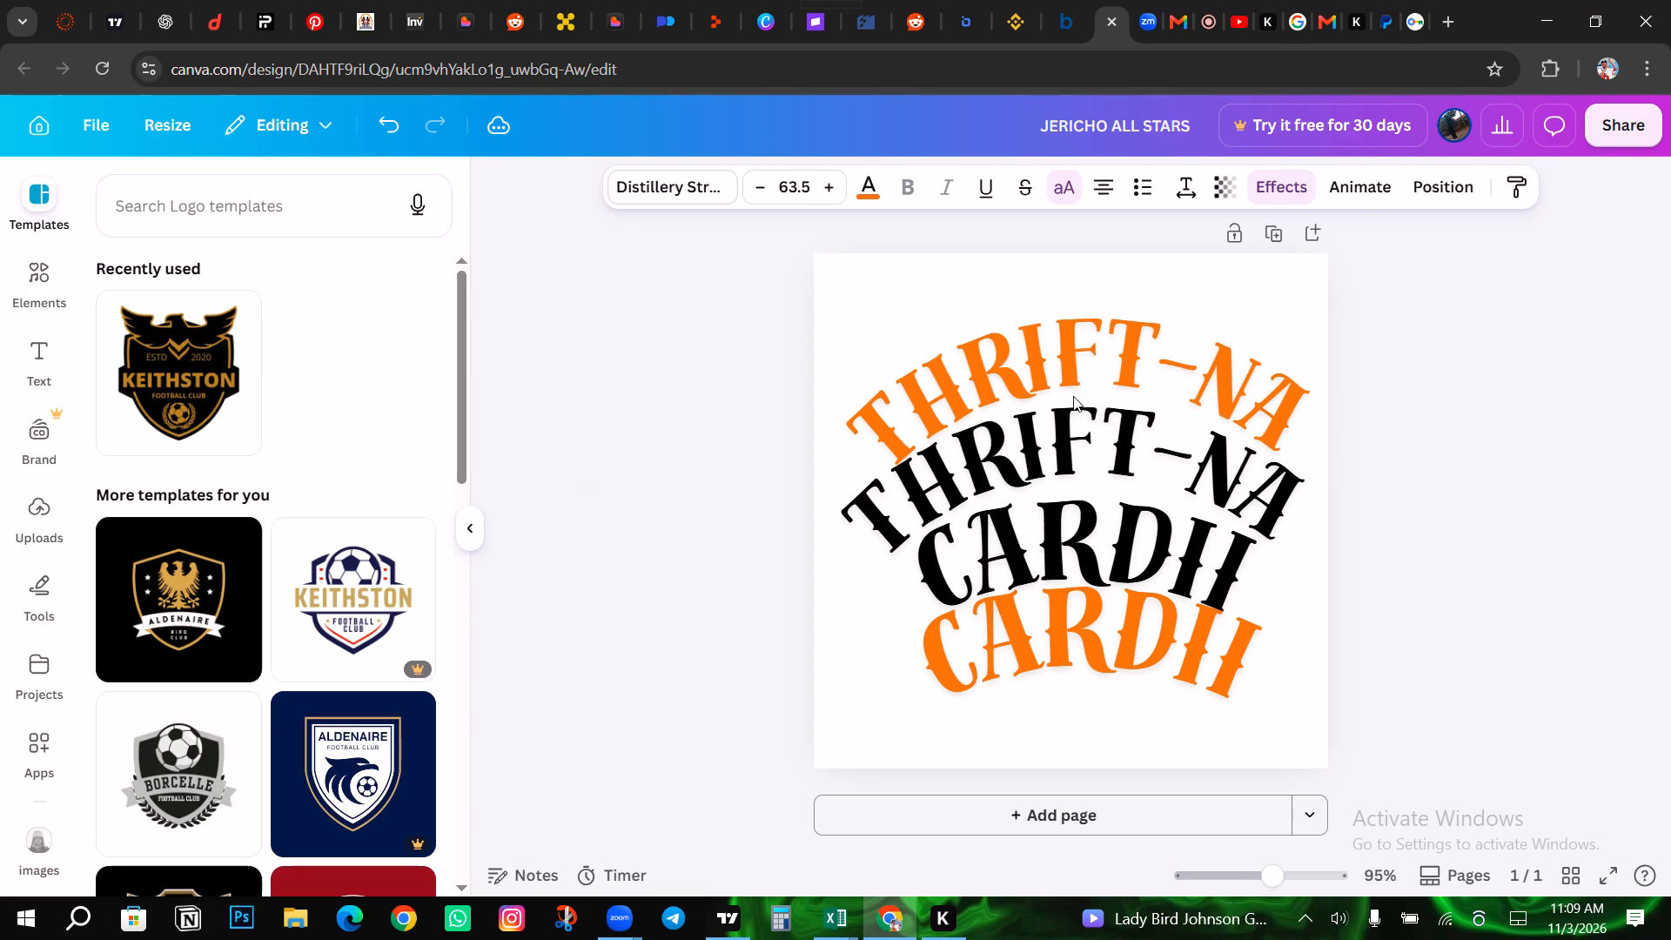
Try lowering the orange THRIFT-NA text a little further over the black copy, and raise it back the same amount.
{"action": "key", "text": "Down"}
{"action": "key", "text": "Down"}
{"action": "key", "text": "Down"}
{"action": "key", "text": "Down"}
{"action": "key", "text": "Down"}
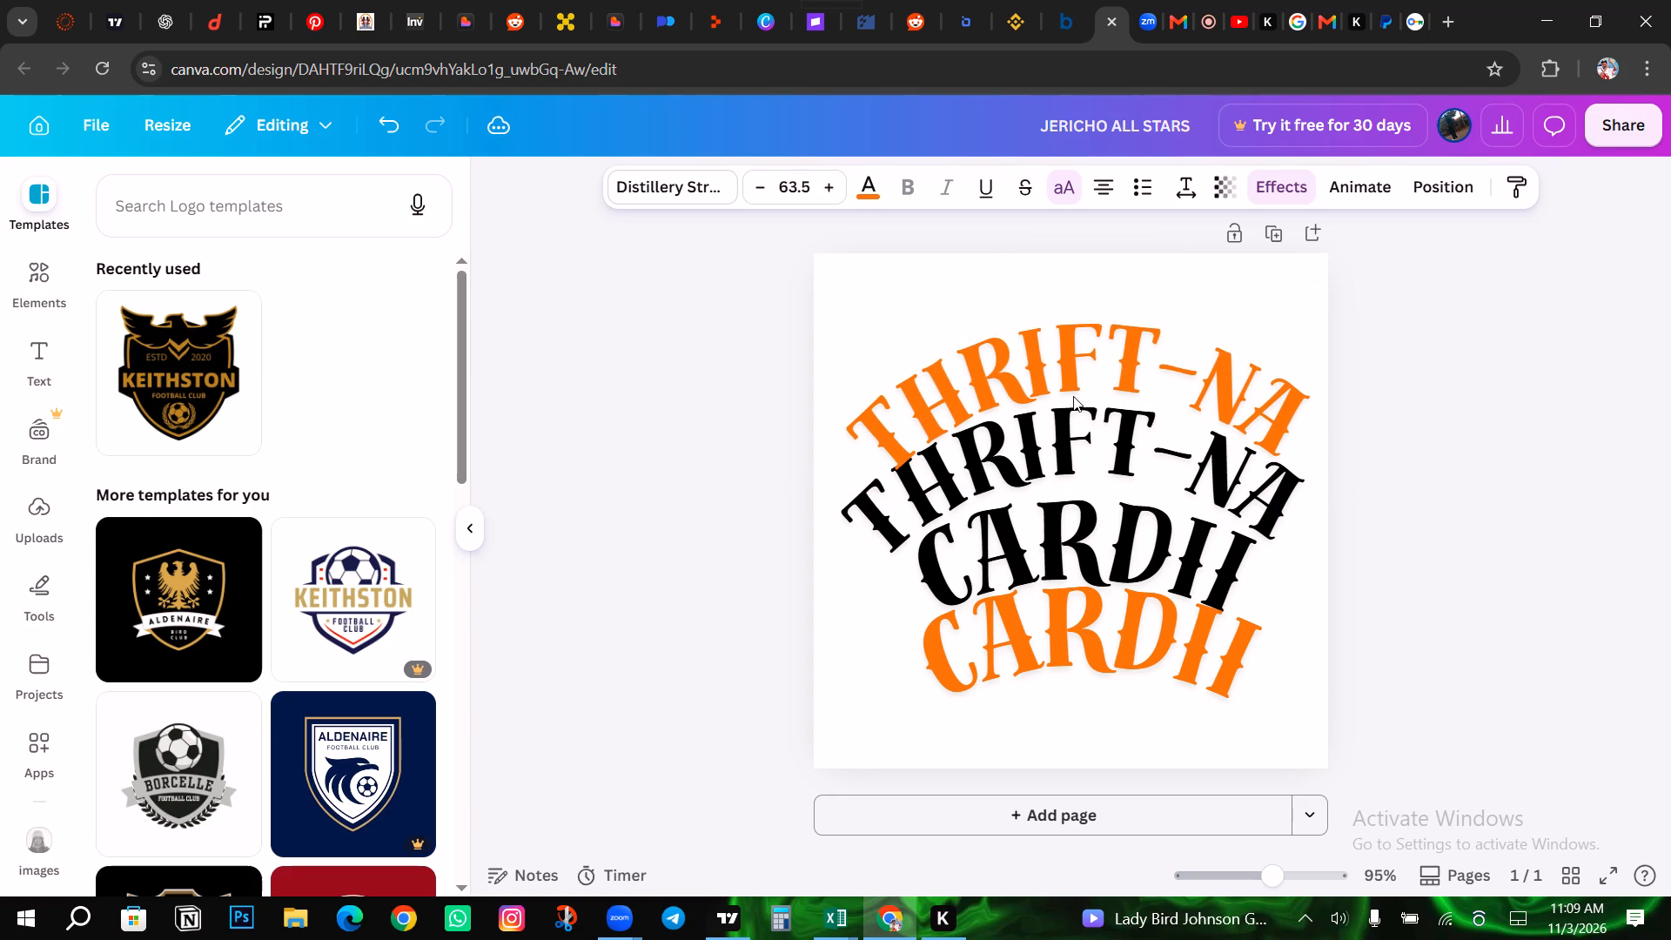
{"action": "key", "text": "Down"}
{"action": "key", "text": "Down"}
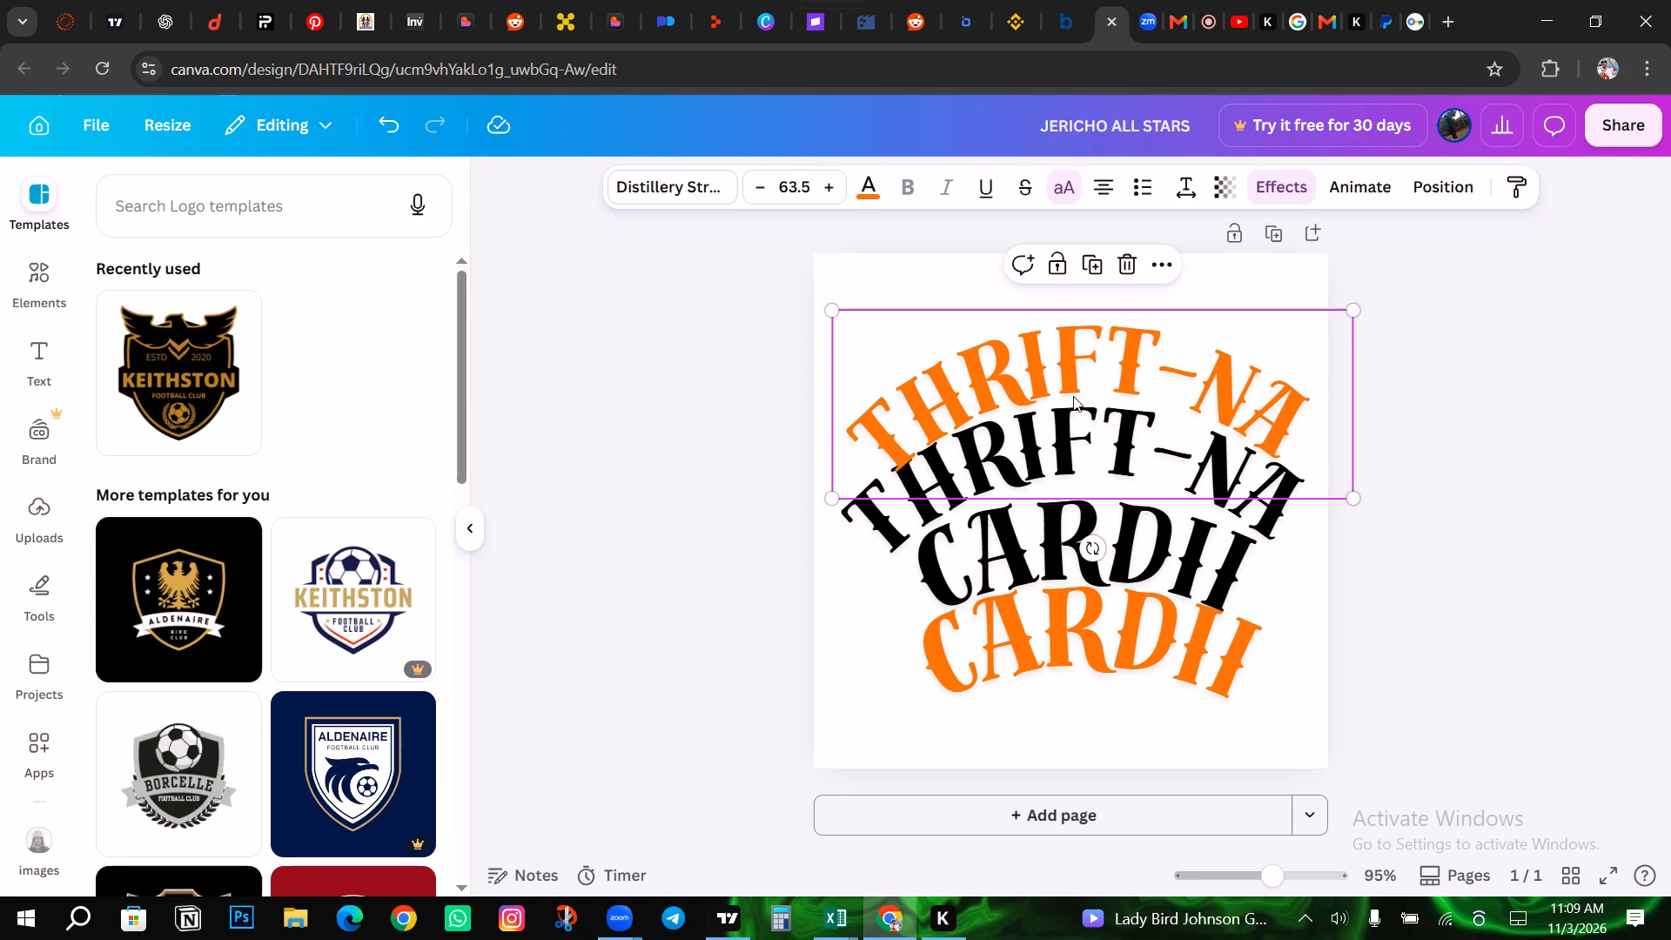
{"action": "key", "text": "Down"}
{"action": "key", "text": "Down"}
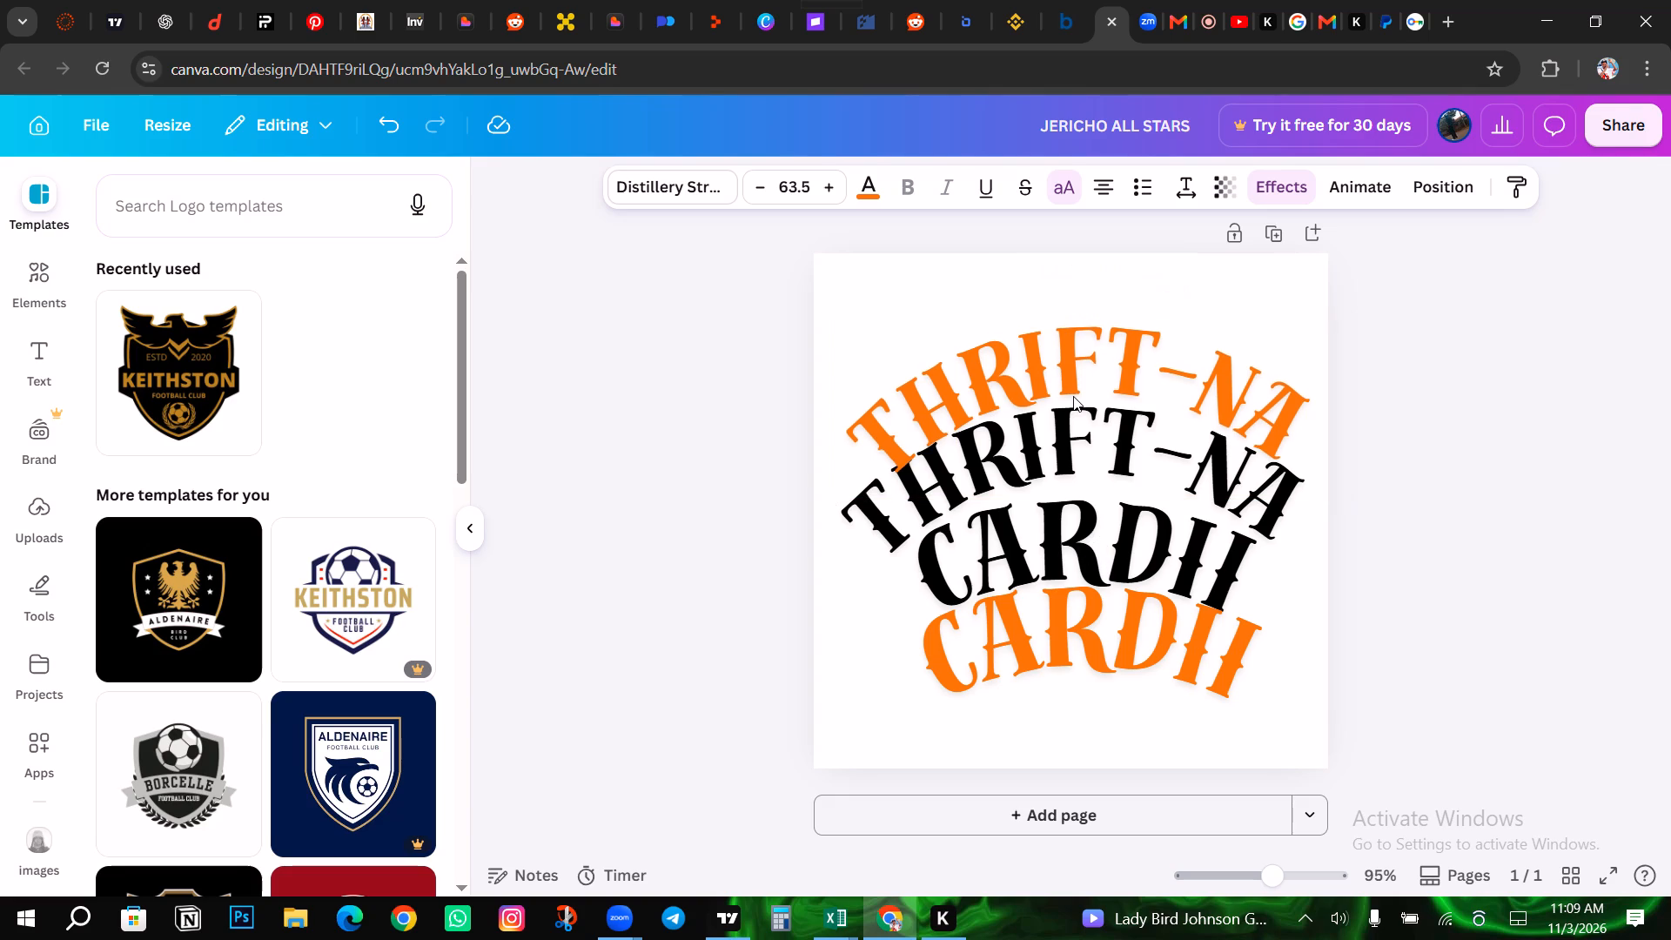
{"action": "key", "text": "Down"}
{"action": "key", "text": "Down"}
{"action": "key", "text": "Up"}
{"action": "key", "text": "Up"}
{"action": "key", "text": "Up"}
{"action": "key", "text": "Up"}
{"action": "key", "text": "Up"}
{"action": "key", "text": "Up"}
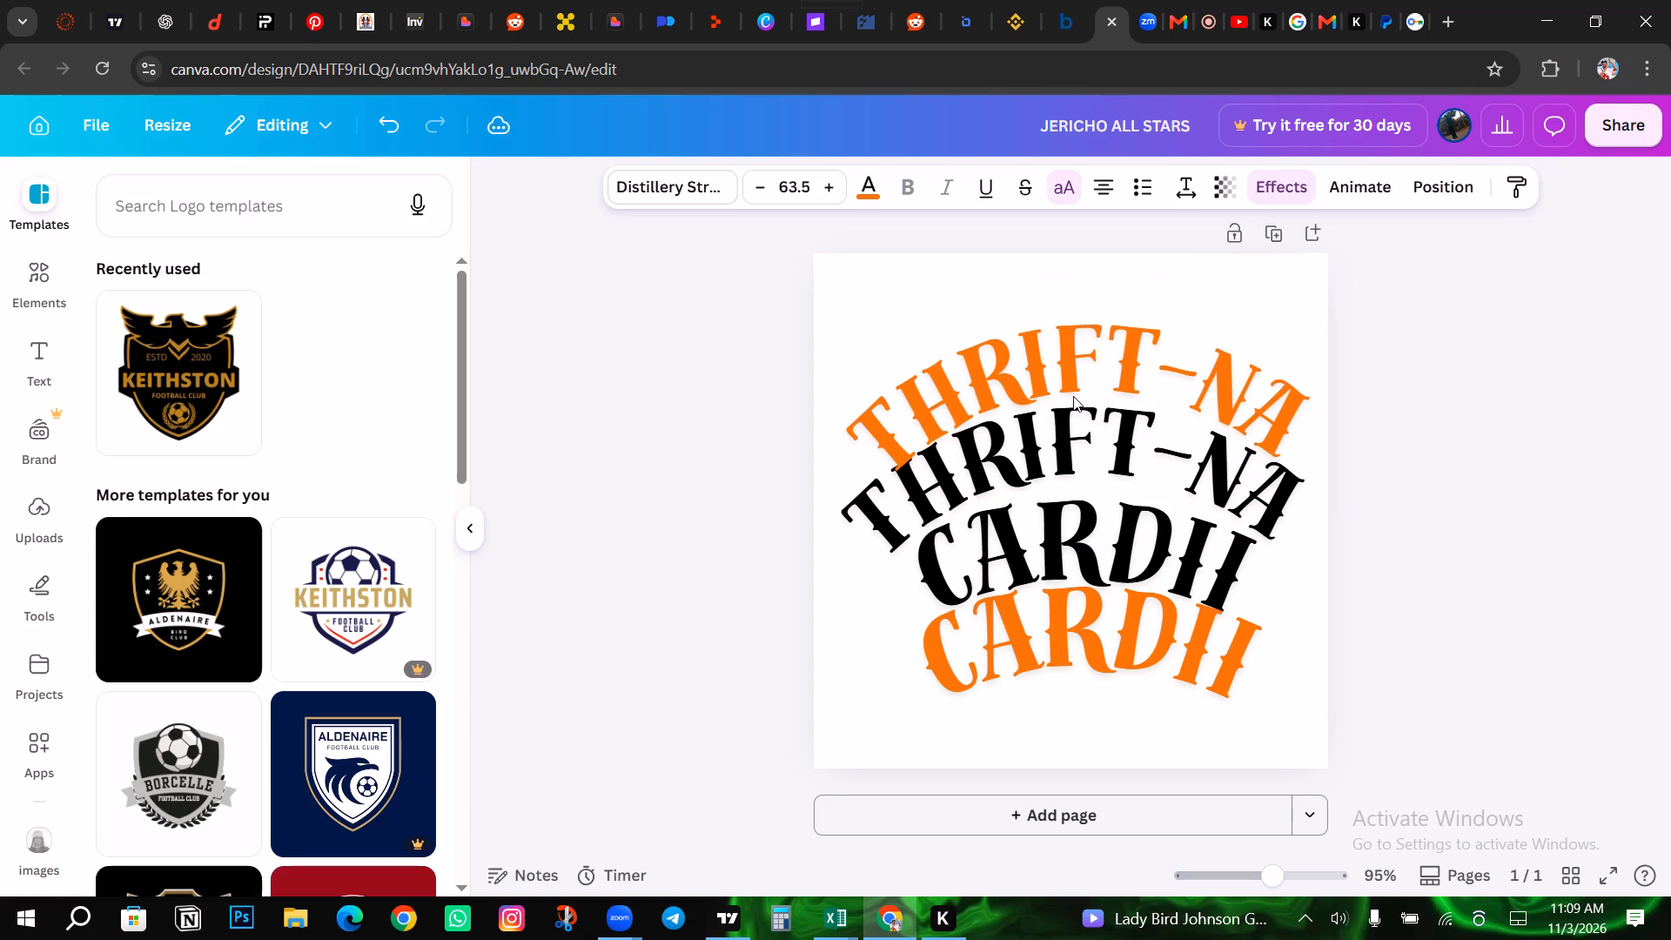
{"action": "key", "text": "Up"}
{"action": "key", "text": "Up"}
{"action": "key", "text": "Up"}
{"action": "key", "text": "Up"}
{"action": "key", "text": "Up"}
Lower the orange THRIFT-NA text well into the black copy so it overlaps the tops of the black letters.
{"action": "key", "text": "Down"}
{"action": "key", "text": "Down"}
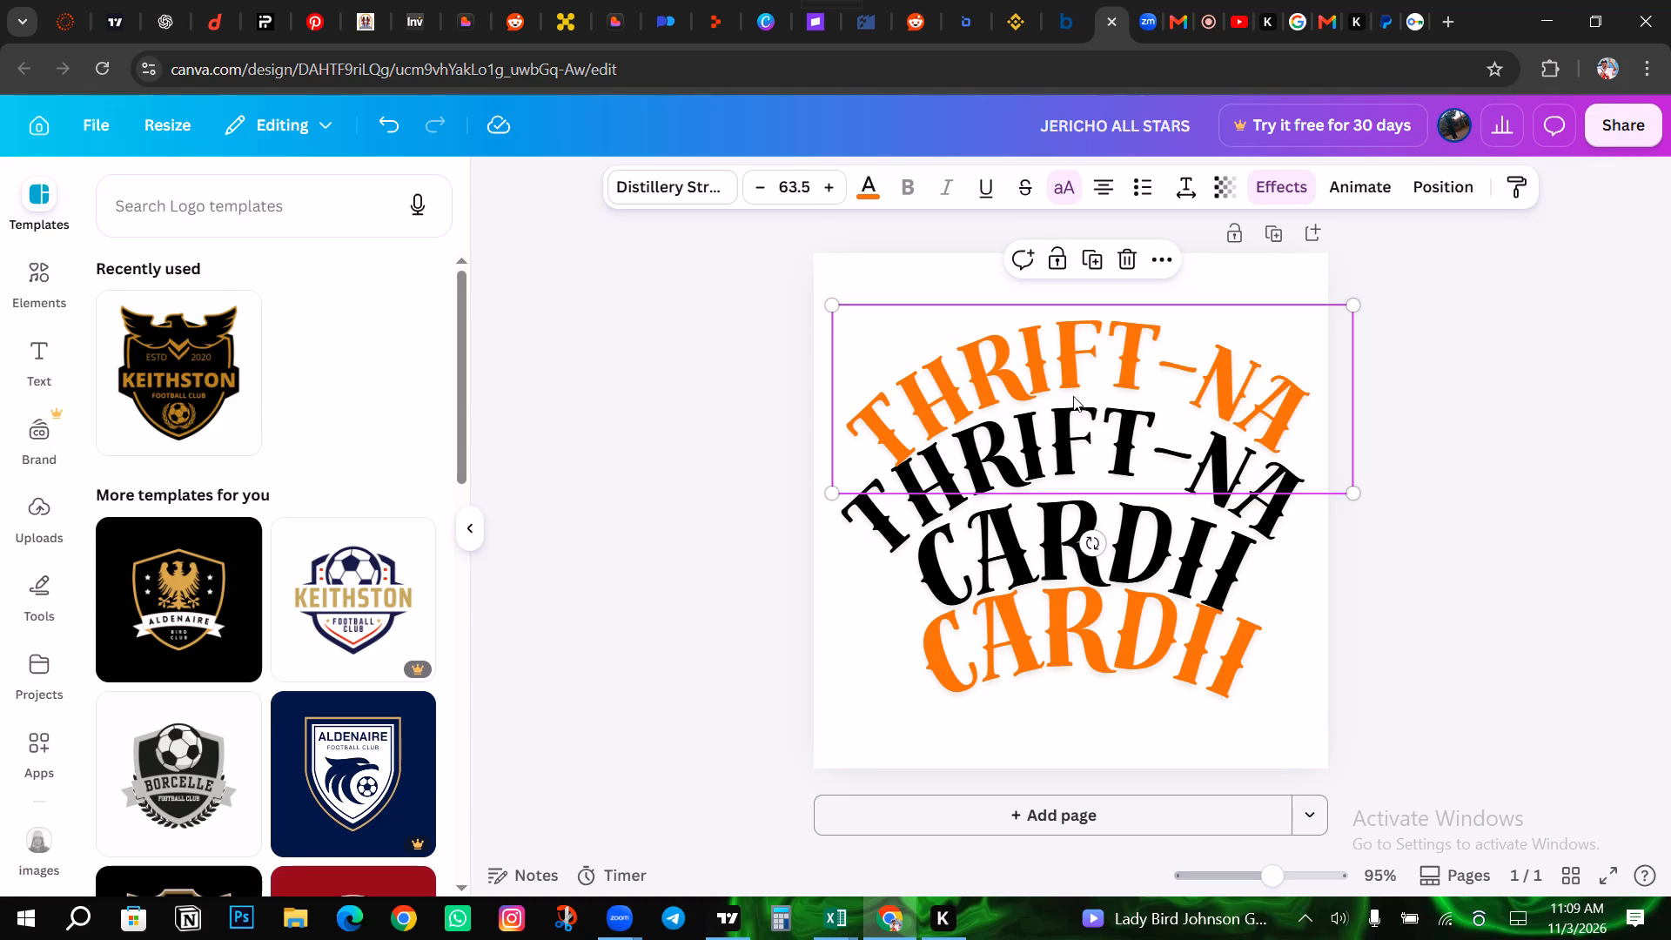
{"action": "key", "text": "Down"}
{"action": "key", "text": "Down"}
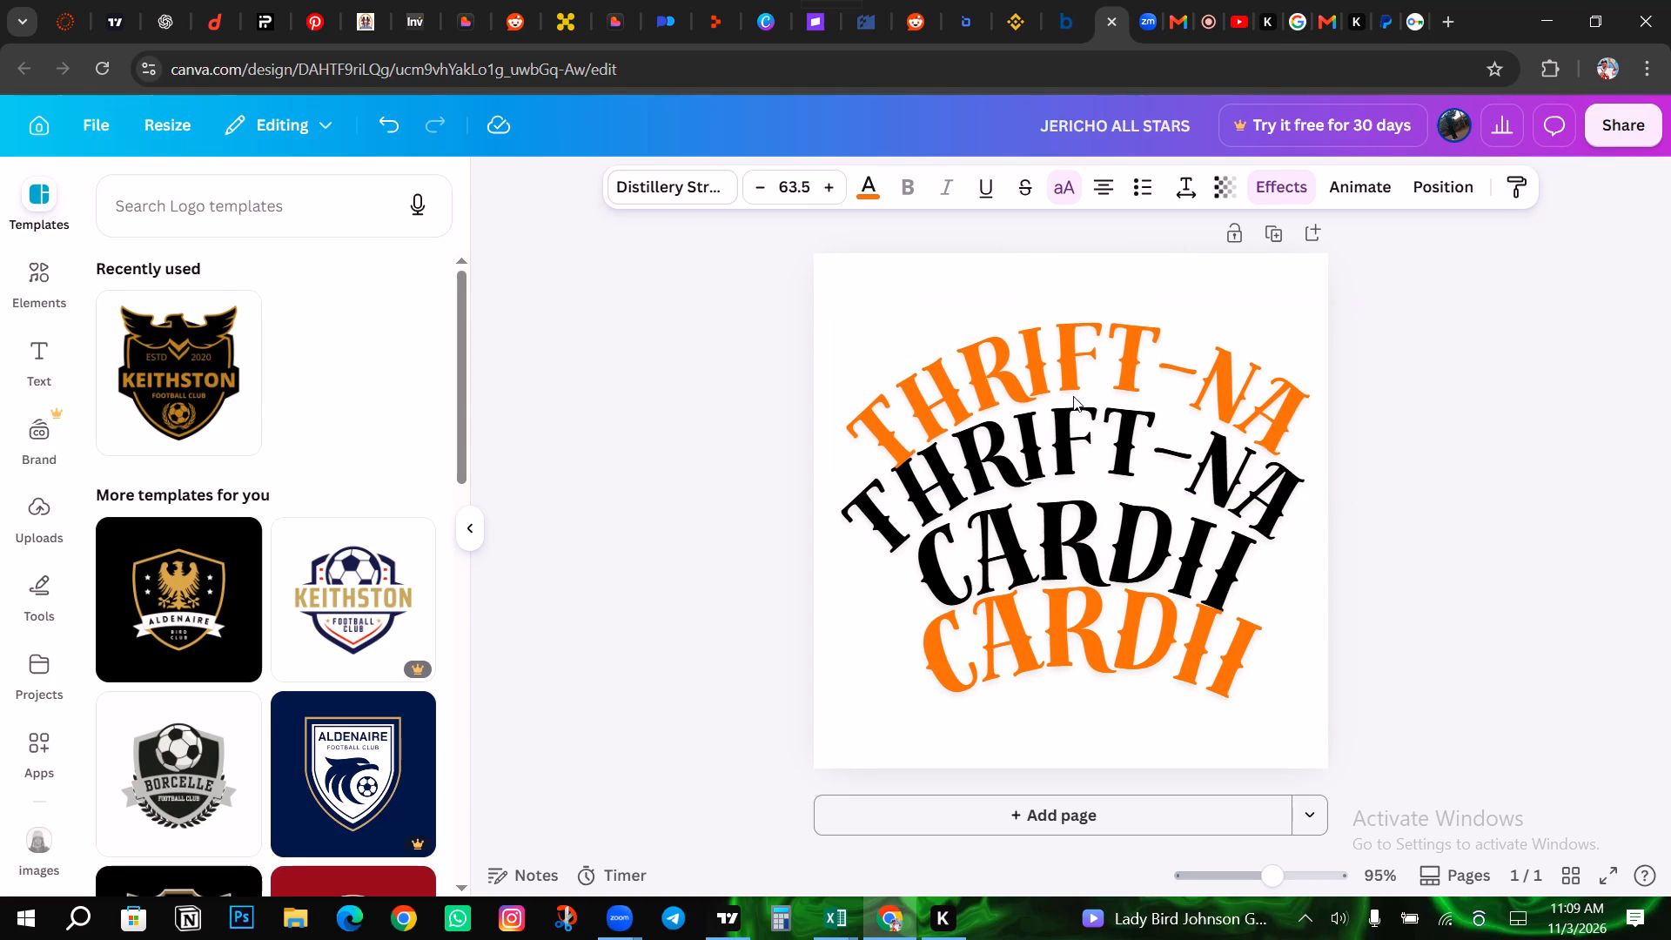
{"action": "key", "text": "Down"}
{"action": "key", "text": "Down"}
{"action": "key", "text": "Down"}
{"action": "key", "text": "Down"}
{"action": "key", "text": "Down"}
{"action": "key", "text": "Down"}
{"action": "key", "text": "Down"}
{"action": "key", "text": "Down"}
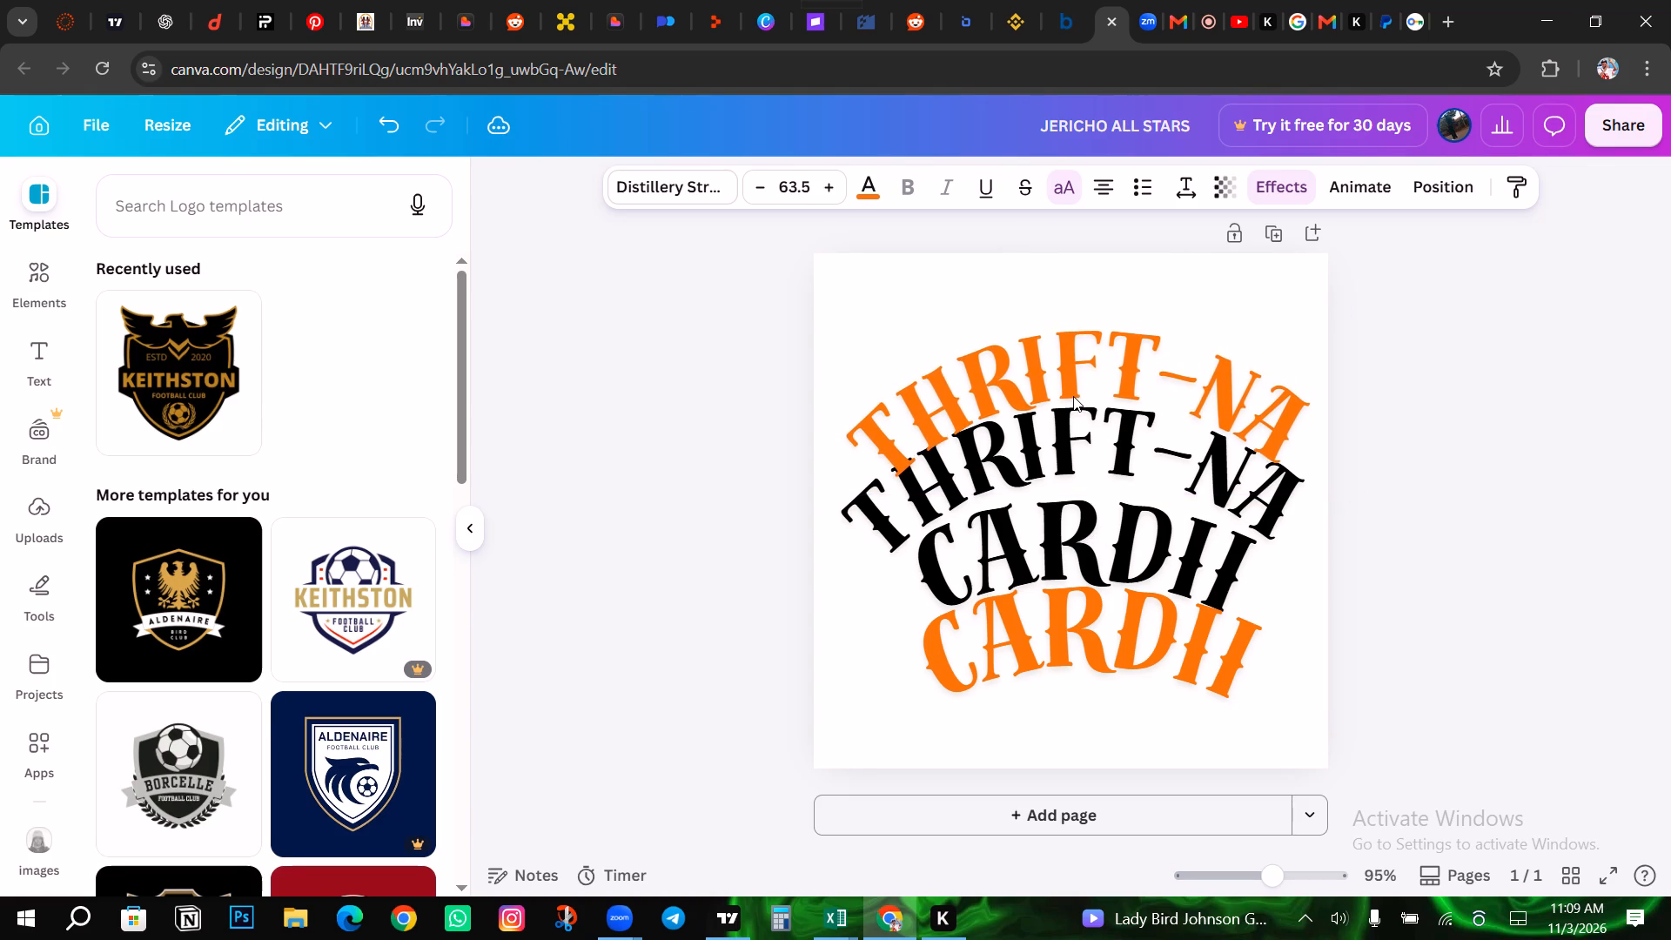
{"action": "key", "text": "Down"}
{"action": "key", "text": "Down"}
{"action": "key", "text": "Down"}
{"action": "key", "text": "Down"}
{"action": "key", "text": "Down"}
{"action": "key", "text": "Down"}
{"action": "key", "text": "Down"}
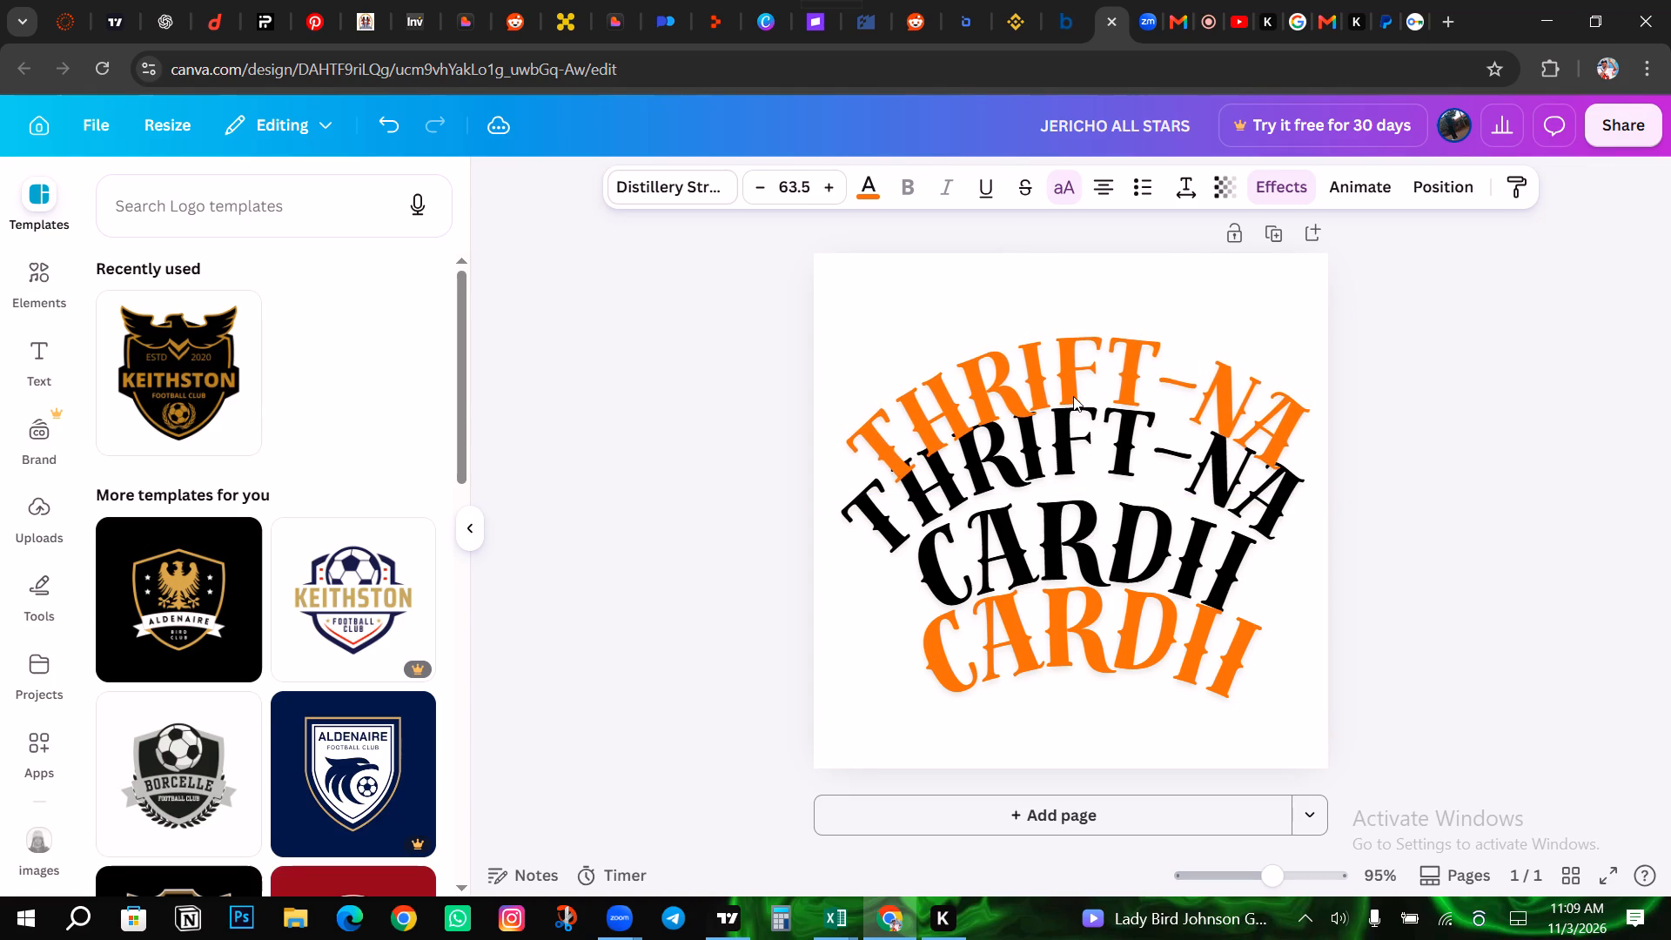
{"action": "key", "text": "Down"}
{"action": "key", "text": "Down"}
{"action": "key", "text": "Down"}
{"action": "key", "text": "Down"}
{"action": "key", "text": "Down"}
{"action": "key", "text": "Down"}
{"action": "key", "text": "Down"}
{"action": "key", "text": "Down"}
{"action": "key", "text": "Down"}
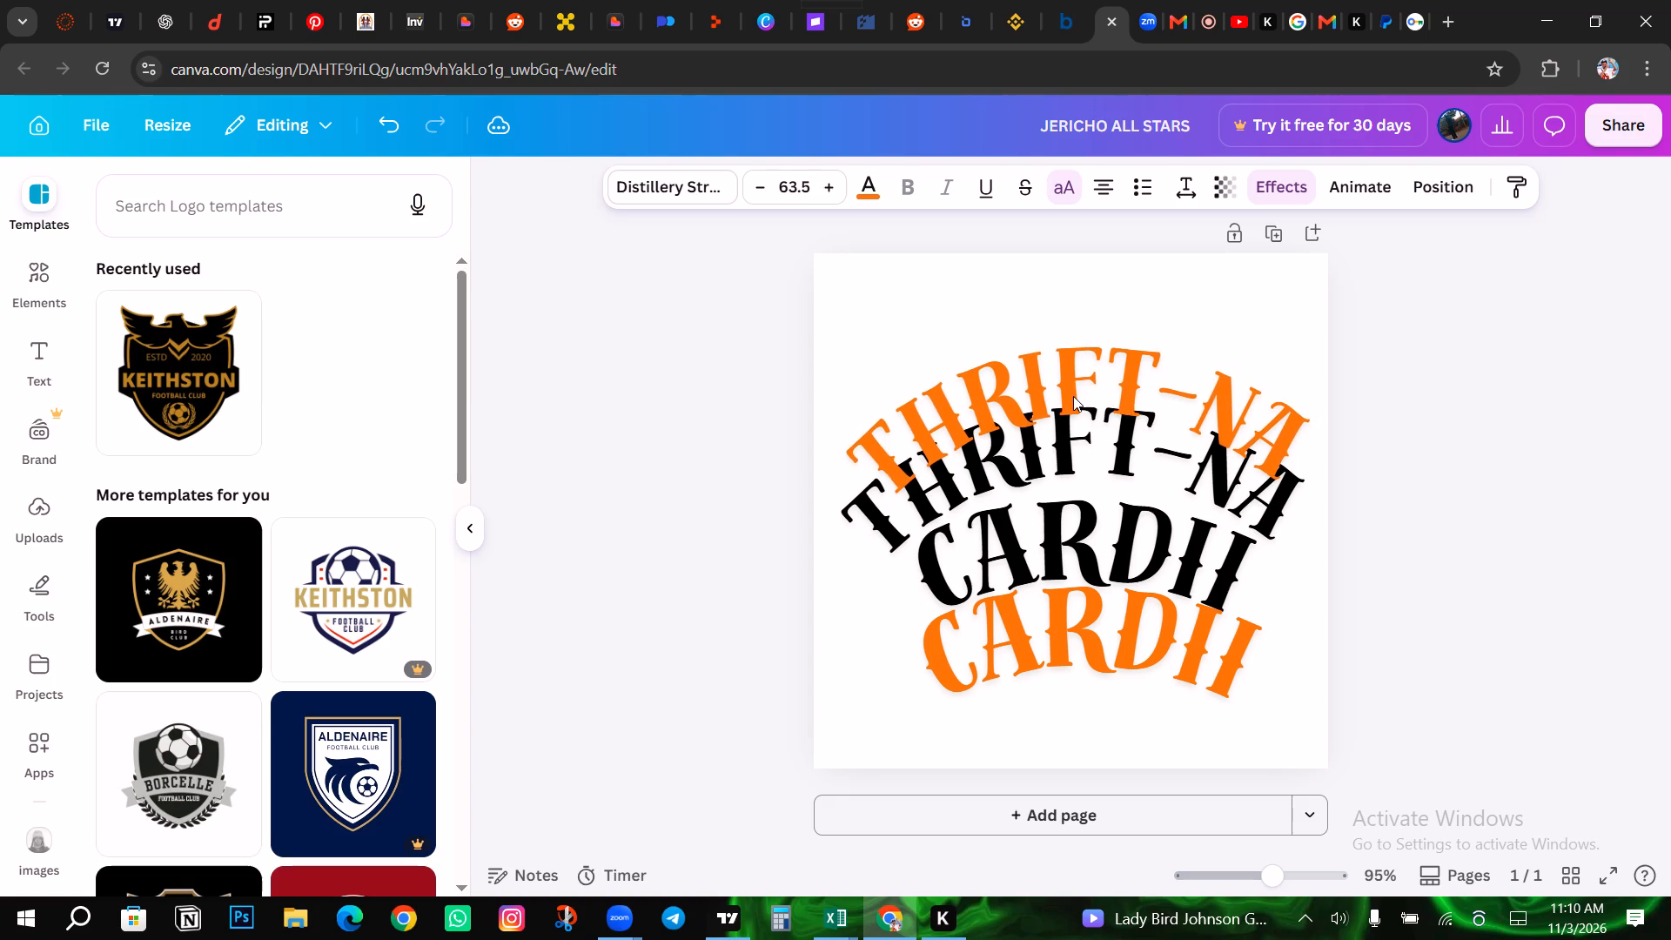
Raise the orange THRIFT-NA text partway with small corrections, reducing its overlap with the tops of the black letters.
{"action": "key", "text": "Up"}
{"action": "key", "text": "Up"}
{"action": "key", "text": "Up"}
{"action": "key", "text": "Up"}
{"action": "key", "text": "Up"}
{"action": "key", "text": "Up"}
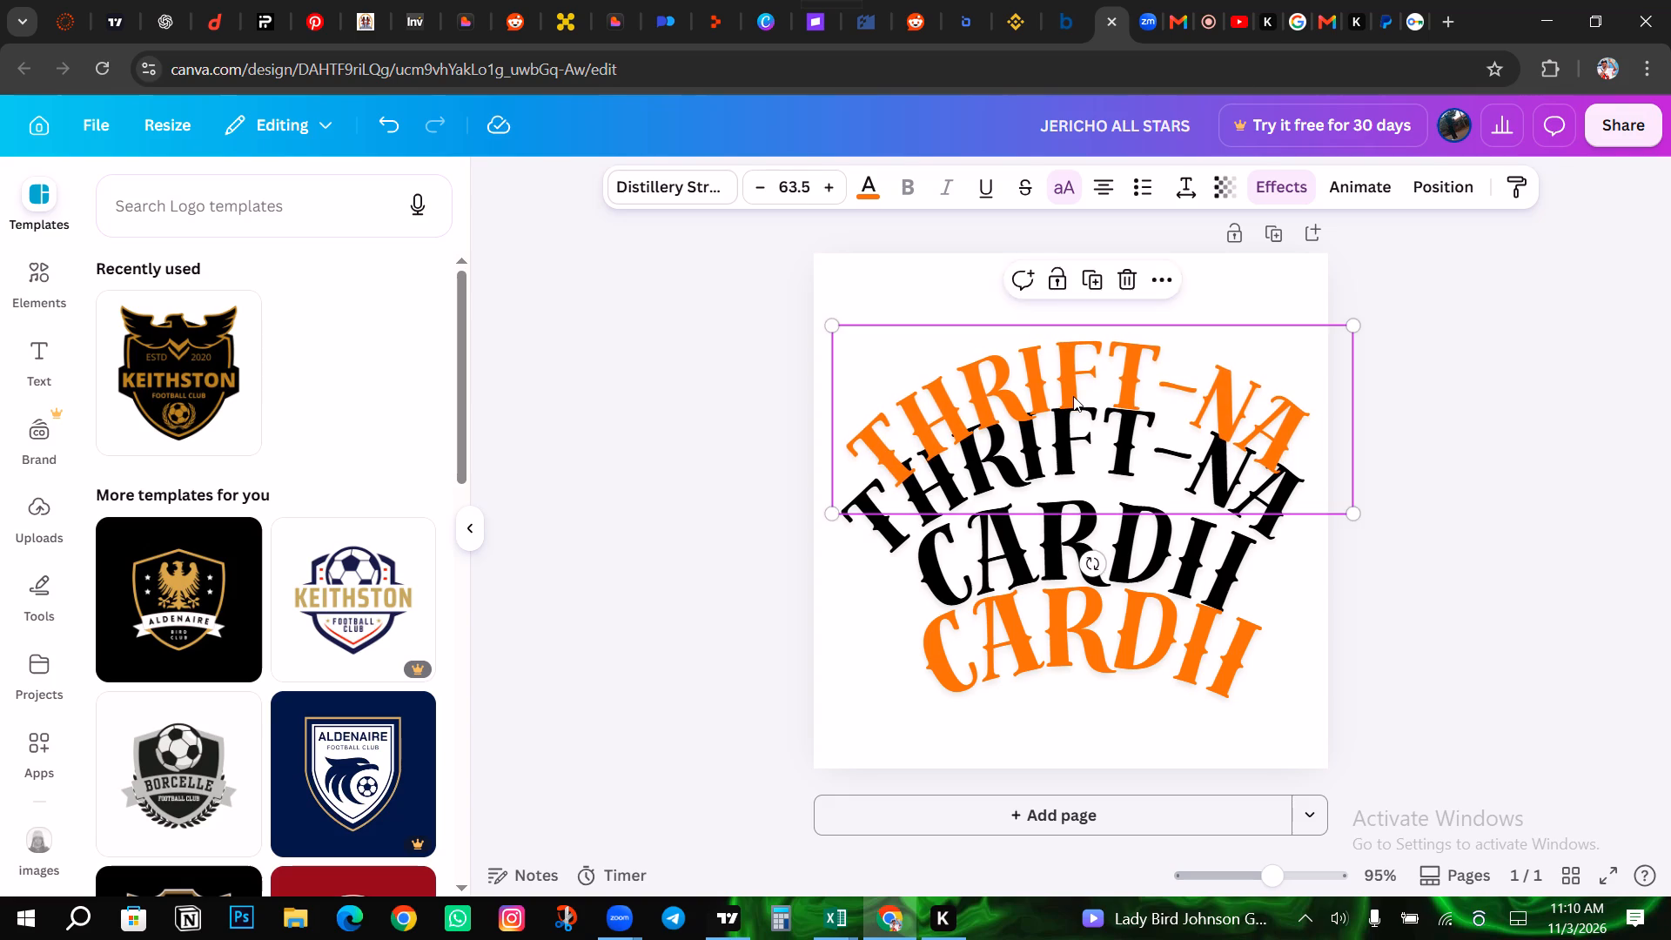
{"action": "key", "text": "Down"}
{"action": "key", "text": "Up"}
{"action": "key", "text": "Up"}
{"action": "key", "text": "Up"}
{"action": "key", "text": "Up"}
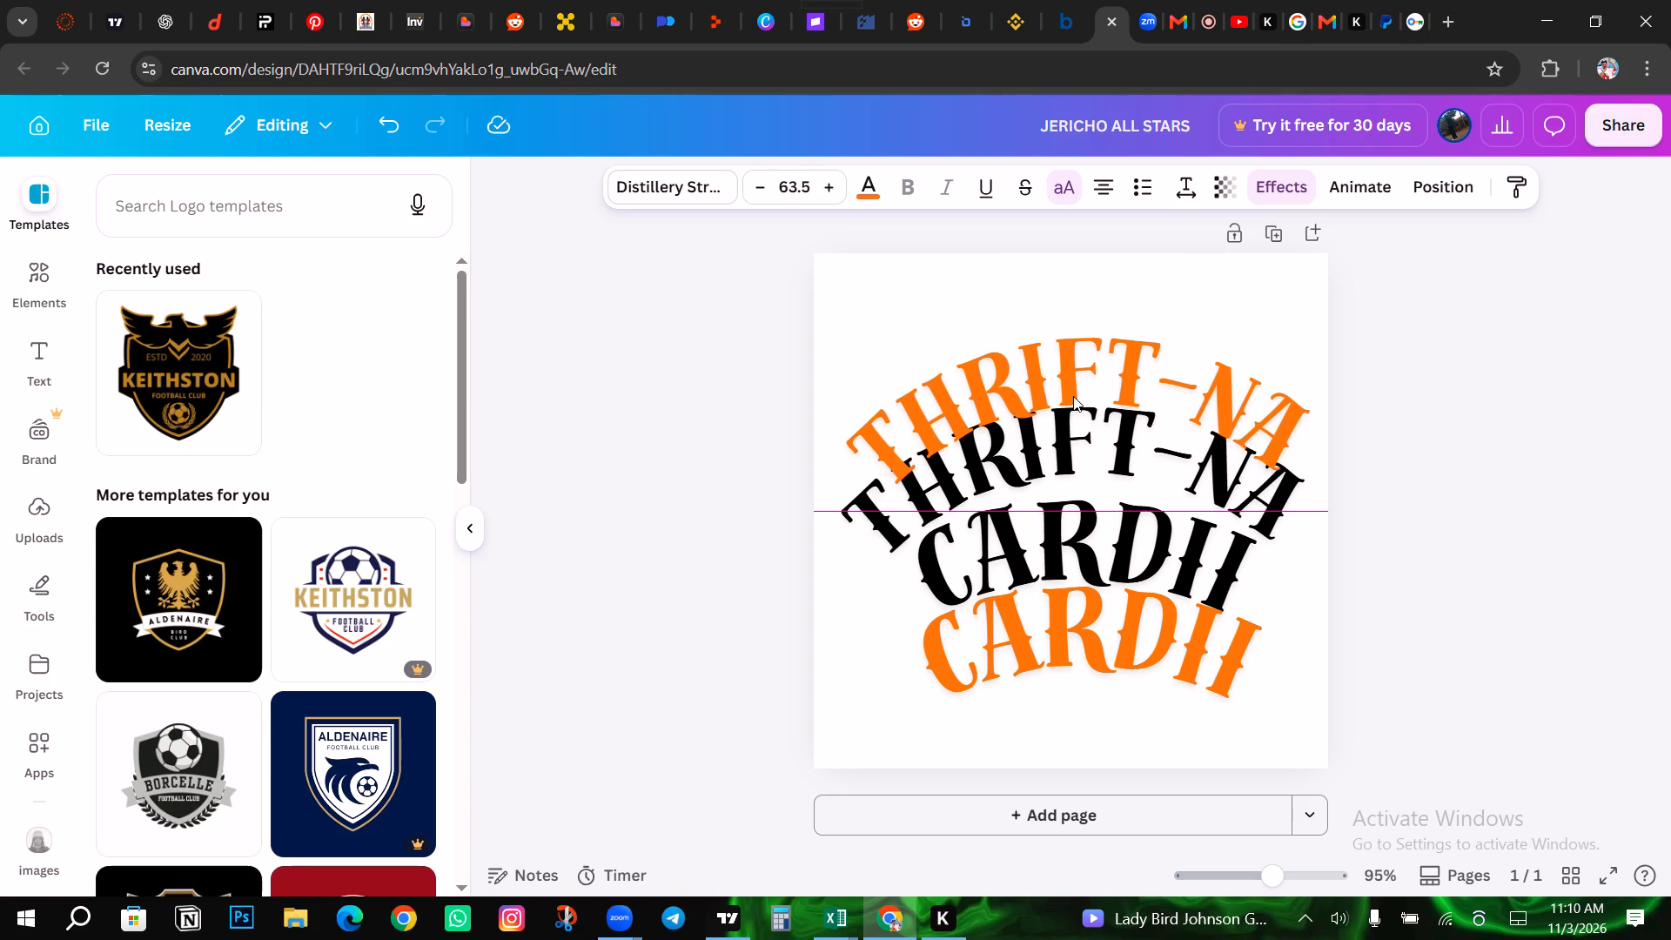
{"action": "key", "text": "Up"}
{"action": "key", "text": "Up"}
{"action": "key", "text": "Down"}
{"action": "key", "text": "Down"}
{"action": "key", "text": "Up"}
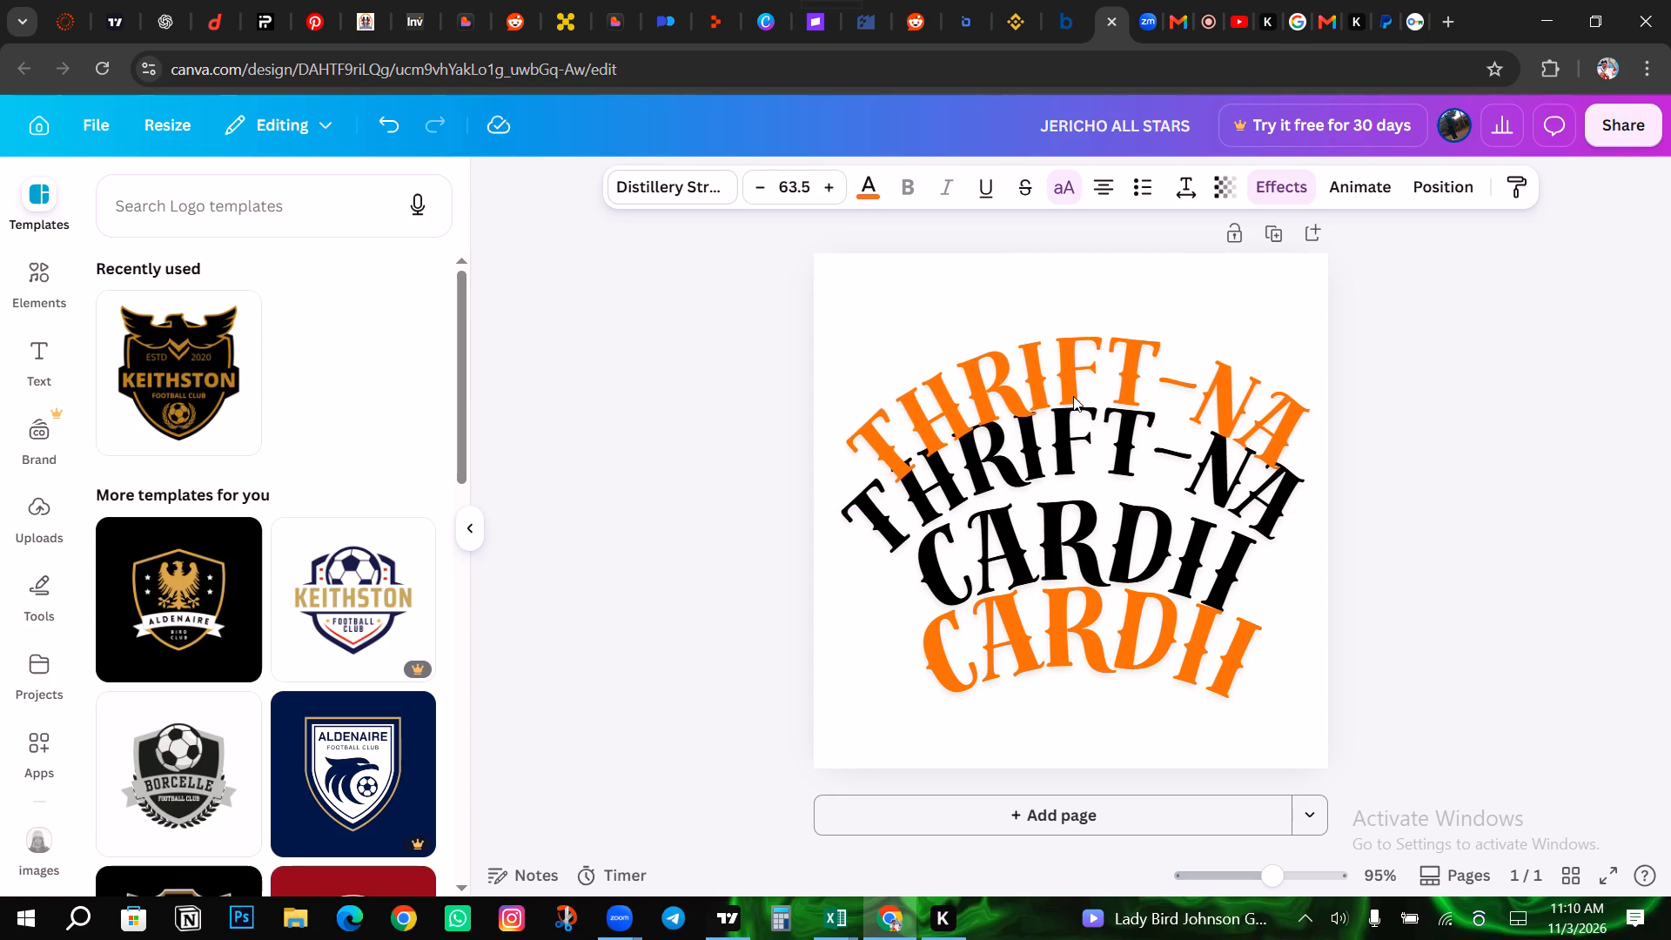
{"action": "key", "text": "Up"}
{"action": "key", "text": "Up"}
{"action": "key", "text": "Up"}
{"action": "key", "text": "Up"}
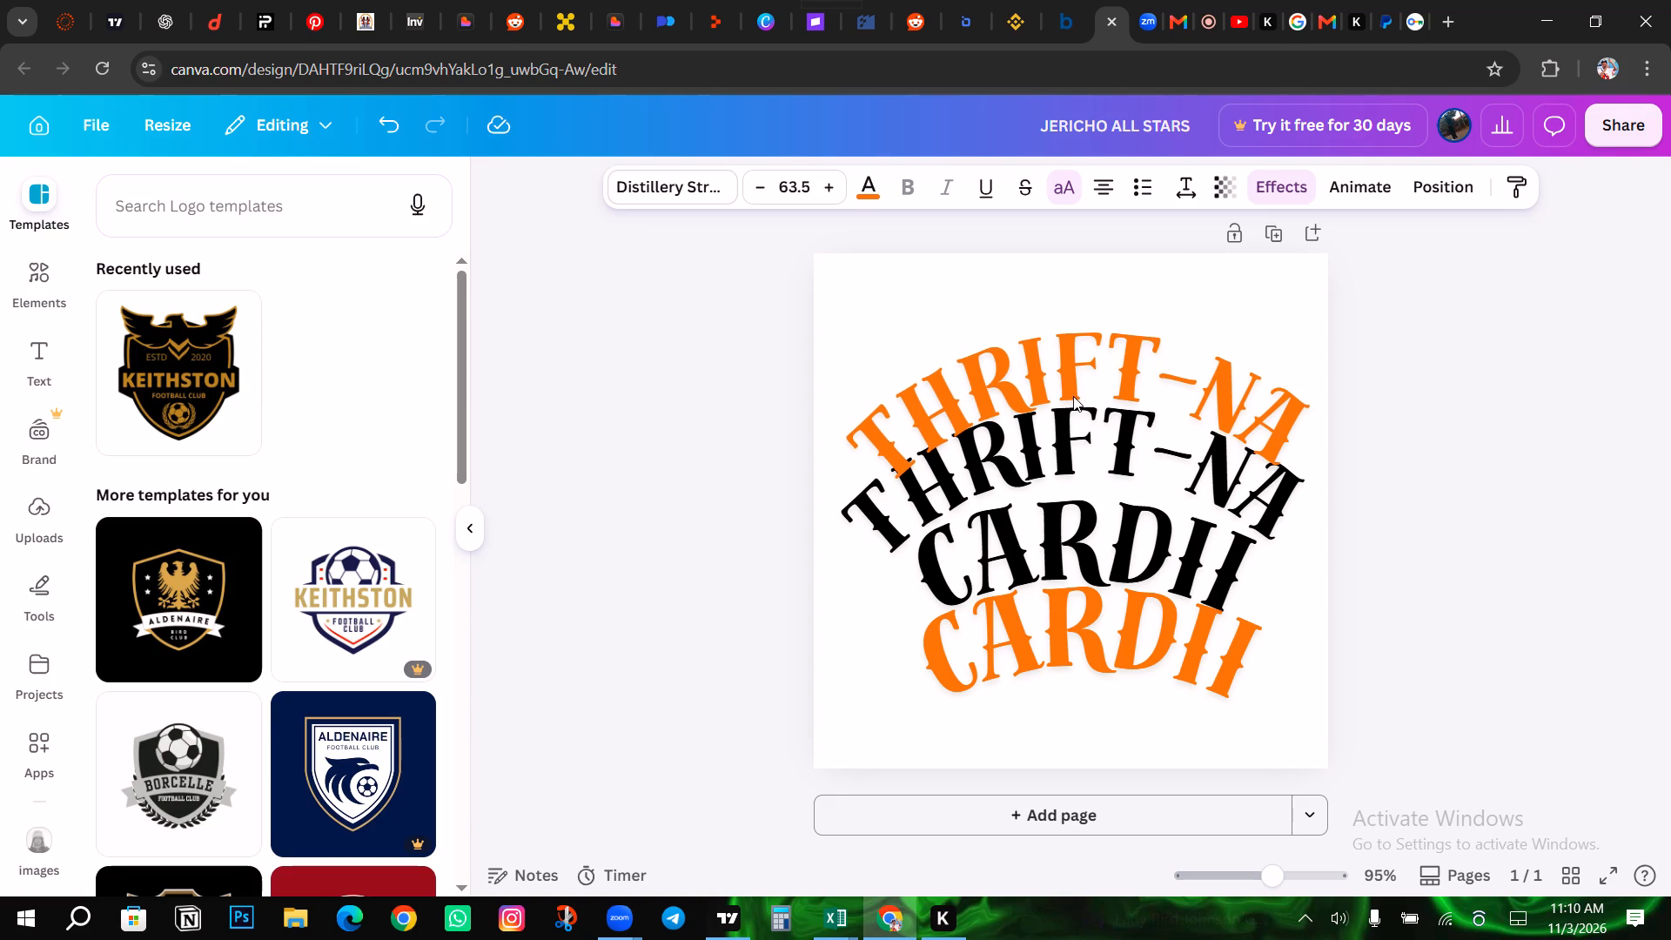
{"action": "key", "text": "Down"}
{"action": "key", "text": "Down"}
{"action": "key", "text": "Up"}
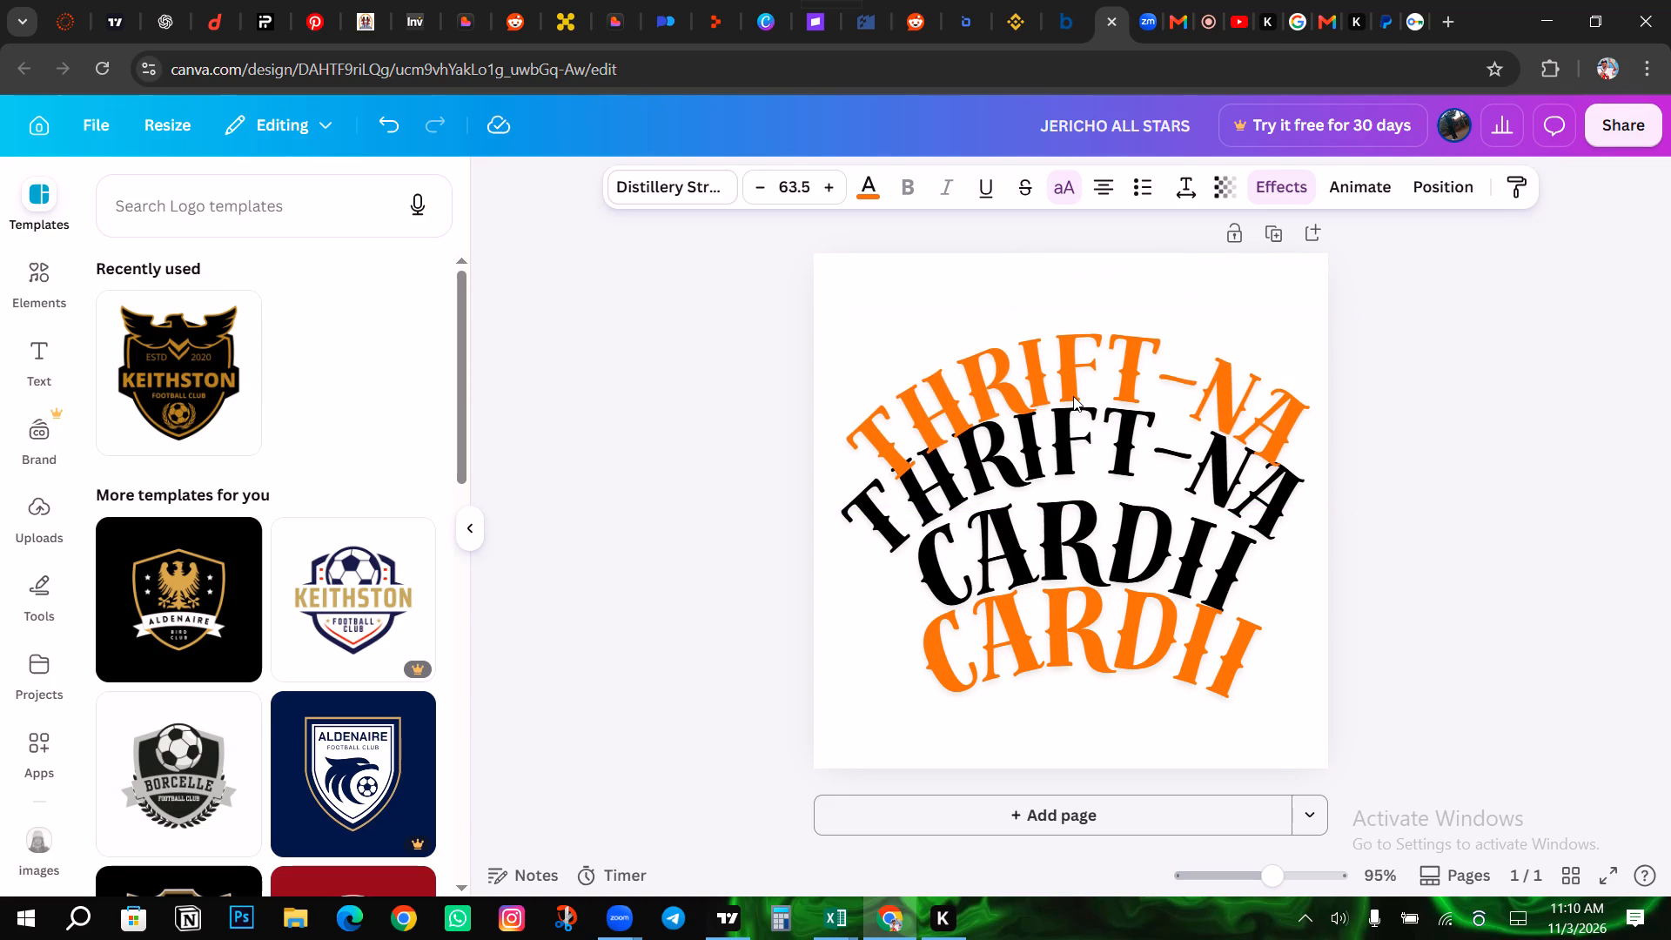